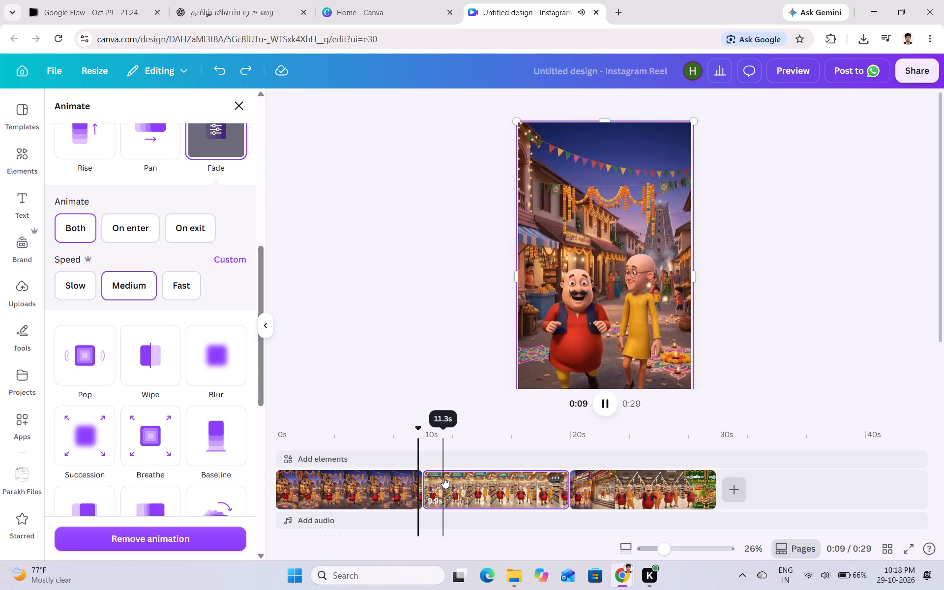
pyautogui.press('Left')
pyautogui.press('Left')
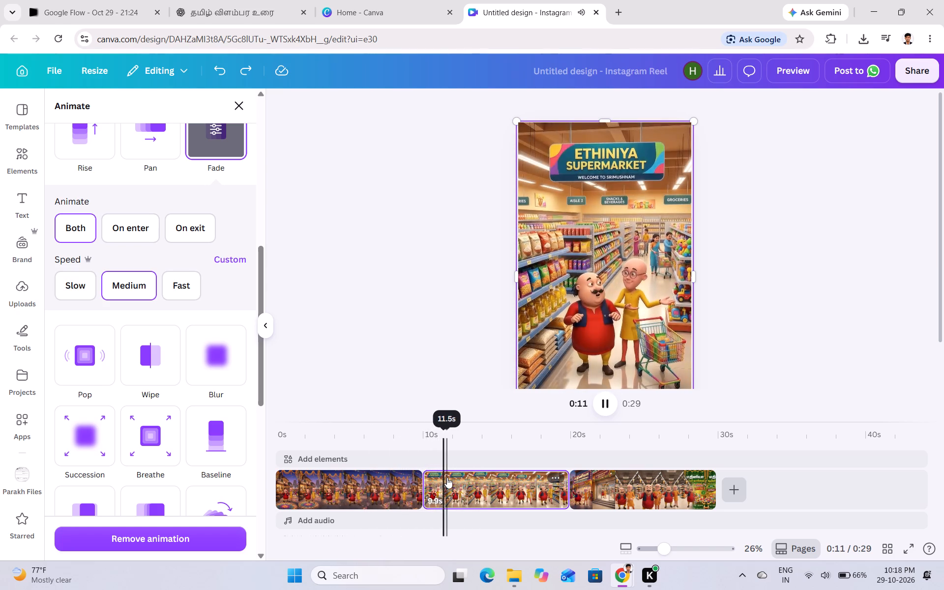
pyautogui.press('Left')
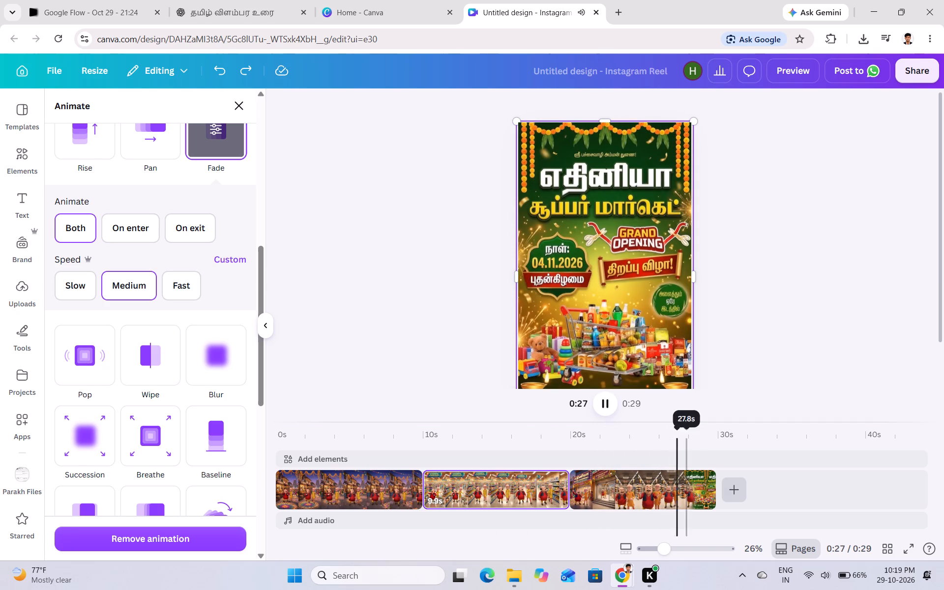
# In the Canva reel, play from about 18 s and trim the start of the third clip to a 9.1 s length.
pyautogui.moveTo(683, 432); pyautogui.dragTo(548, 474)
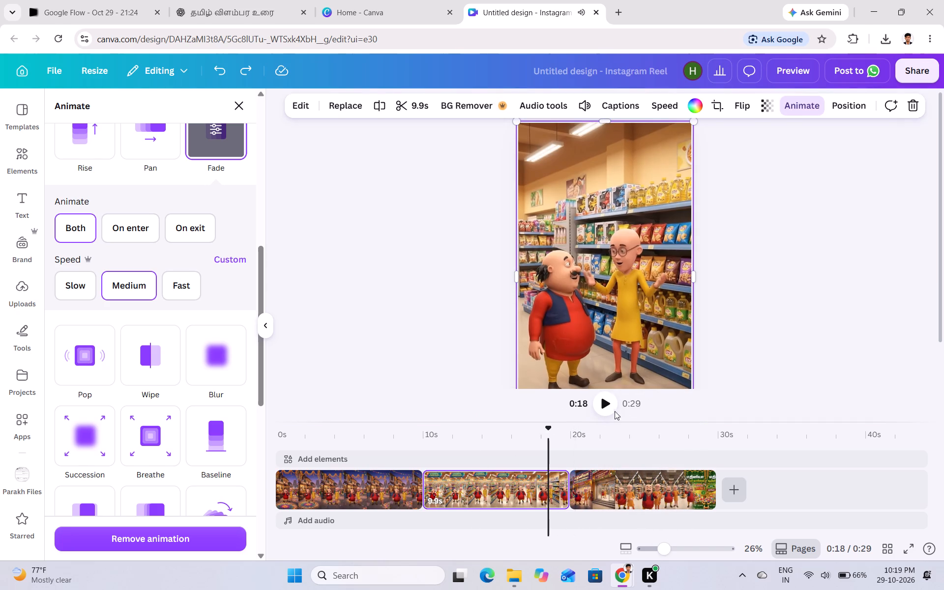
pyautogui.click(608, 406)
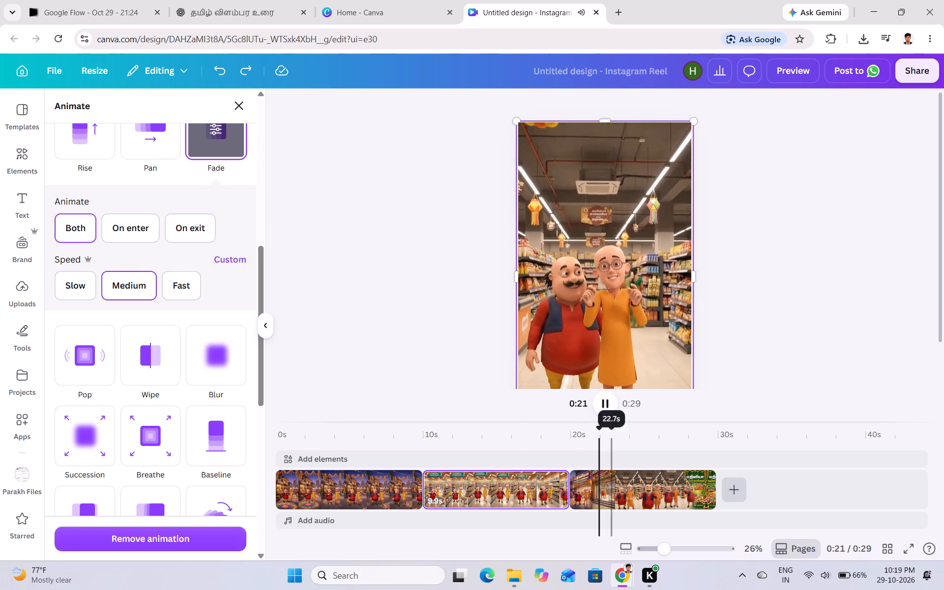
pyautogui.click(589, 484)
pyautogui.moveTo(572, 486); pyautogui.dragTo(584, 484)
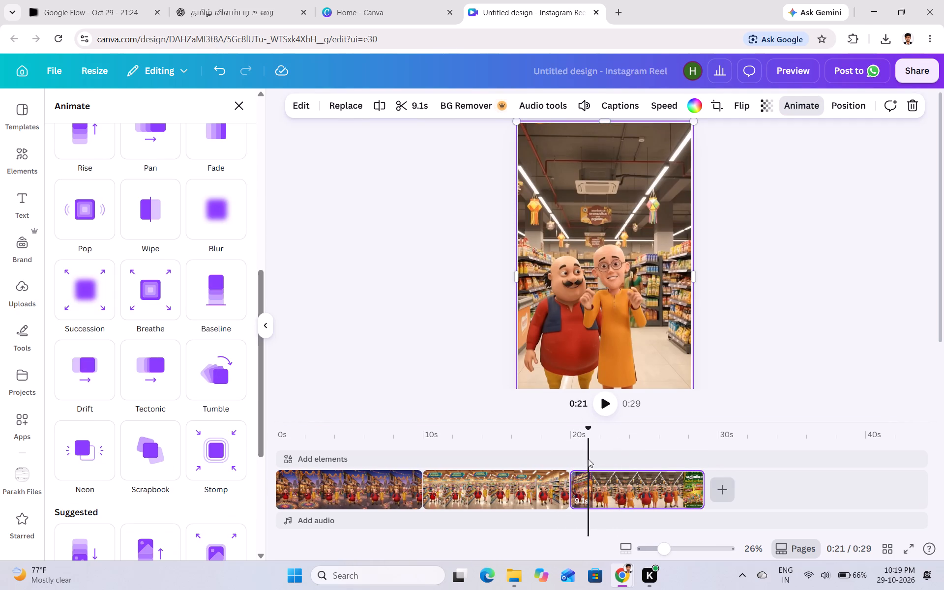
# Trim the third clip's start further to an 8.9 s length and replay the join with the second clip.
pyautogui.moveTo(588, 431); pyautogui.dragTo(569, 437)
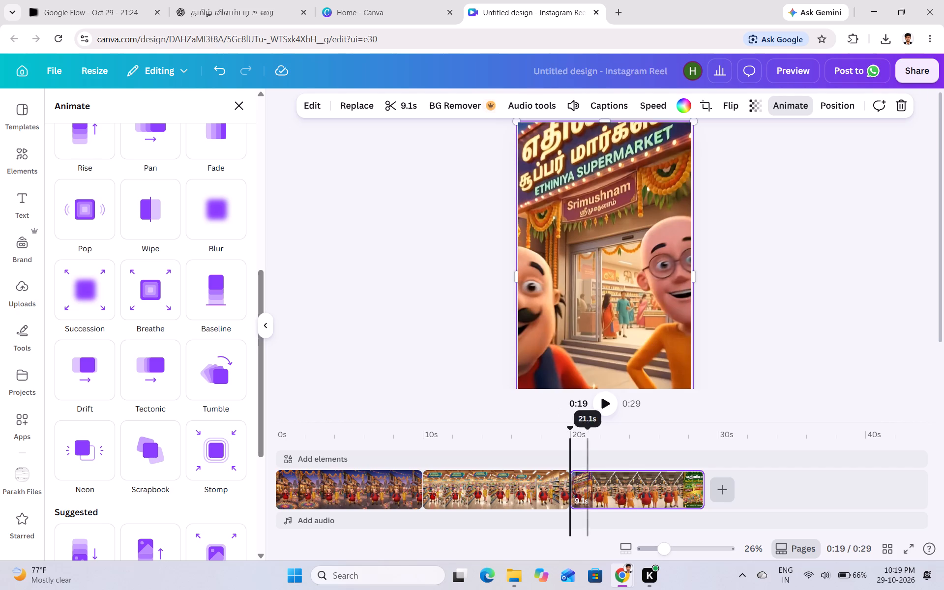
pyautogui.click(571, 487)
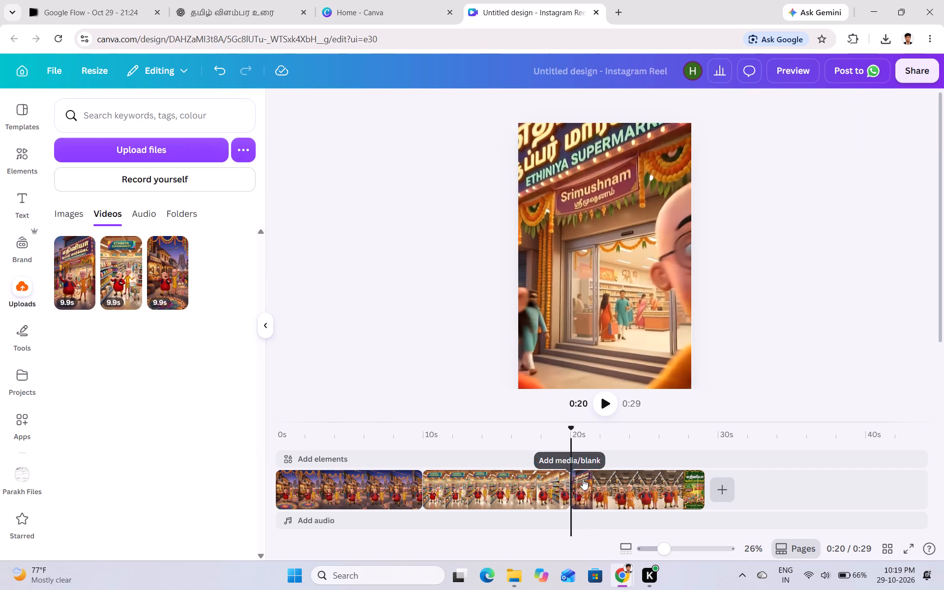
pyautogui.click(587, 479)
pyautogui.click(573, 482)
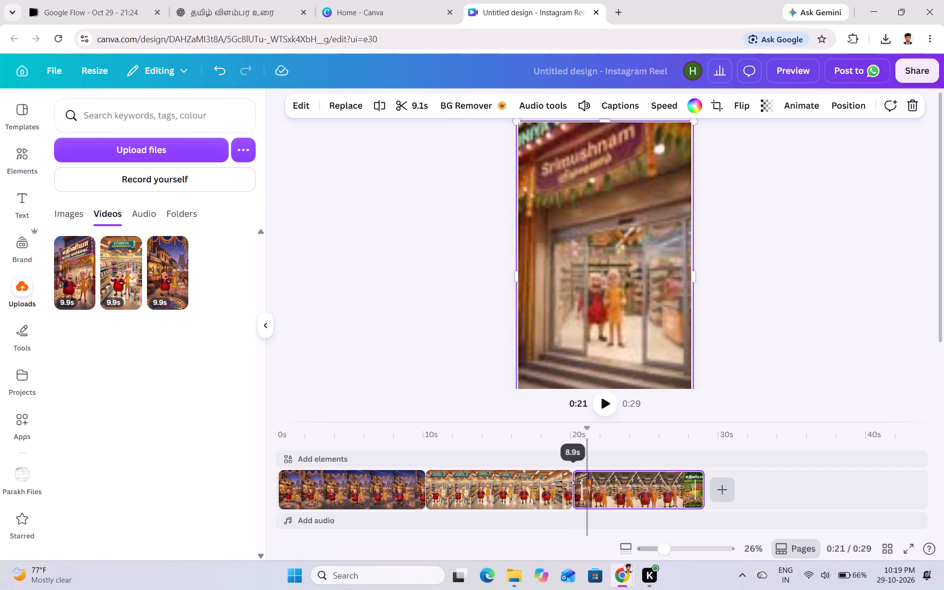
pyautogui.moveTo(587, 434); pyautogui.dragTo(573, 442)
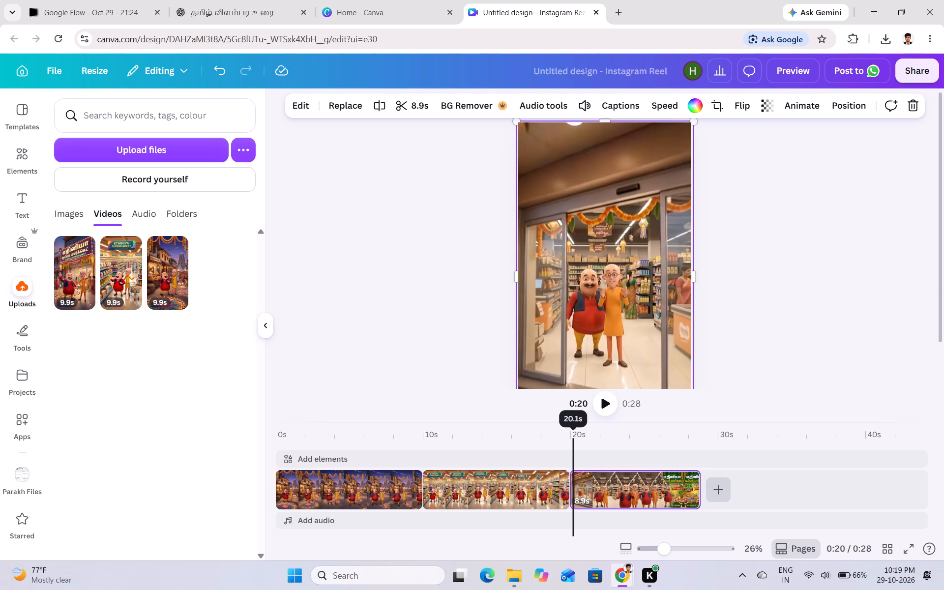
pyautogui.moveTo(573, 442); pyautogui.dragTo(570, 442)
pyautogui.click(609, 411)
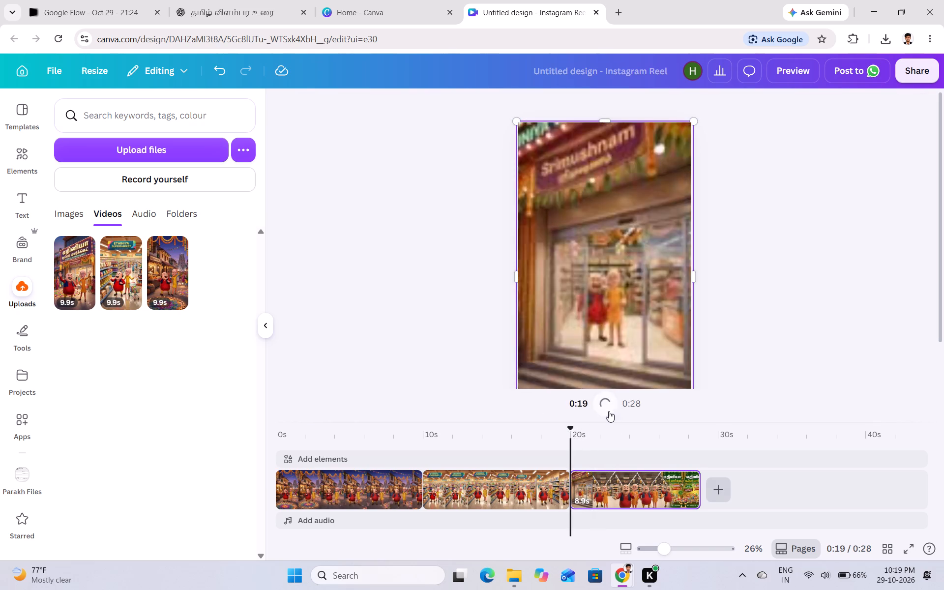
pyautogui.click(579, 480)
pyautogui.click(577, 489)
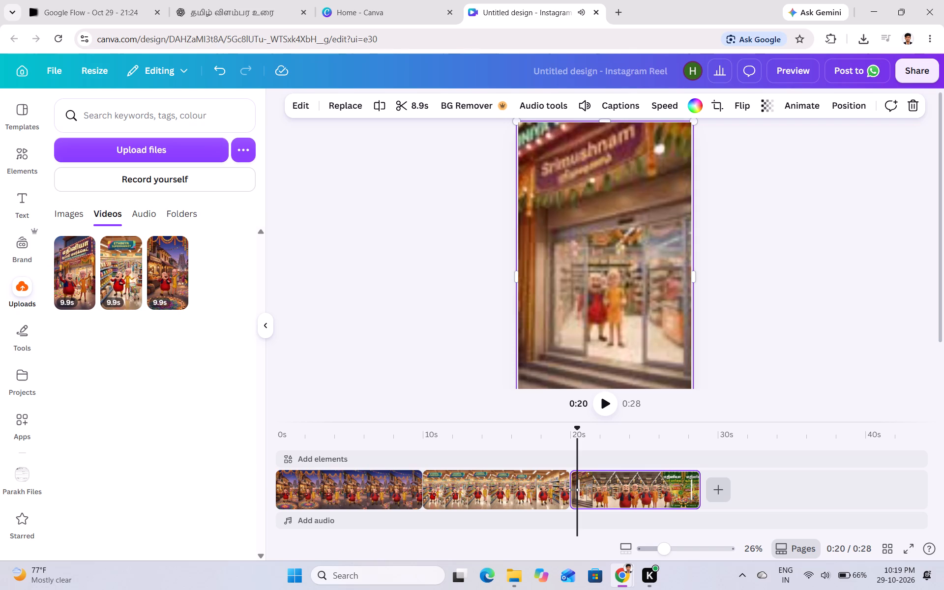
pyautogui.moveTo(573, 490); pyautogui.dragTo(563, 490)
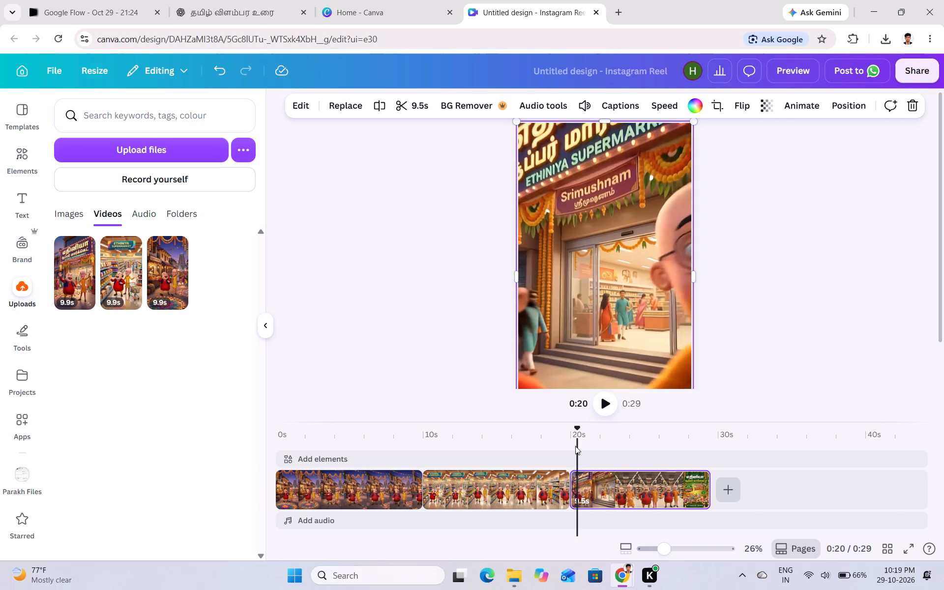
pyautogui.moveTo(575, 432); pyautogui.dragTo(565, 437)
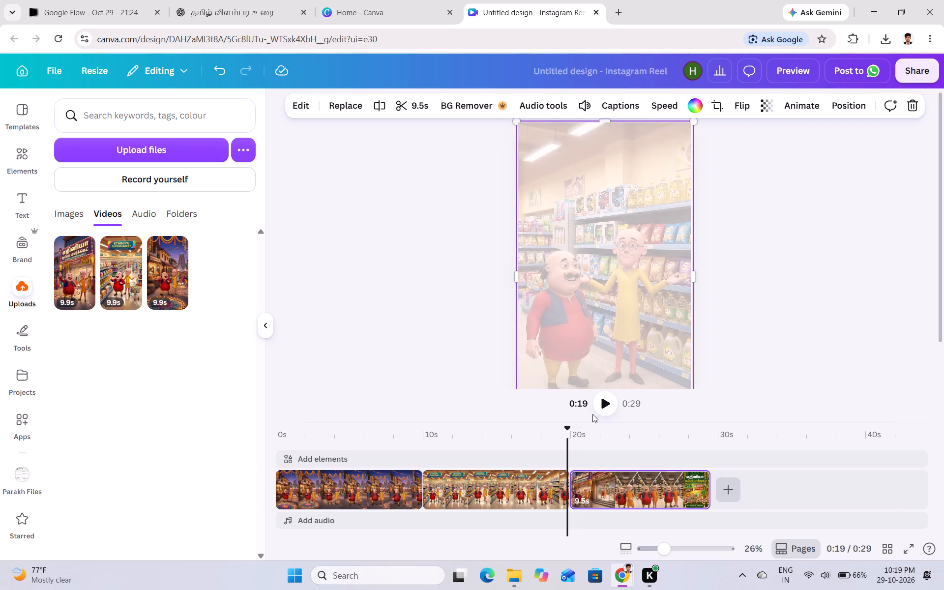
pyautogui.click(602, 407)
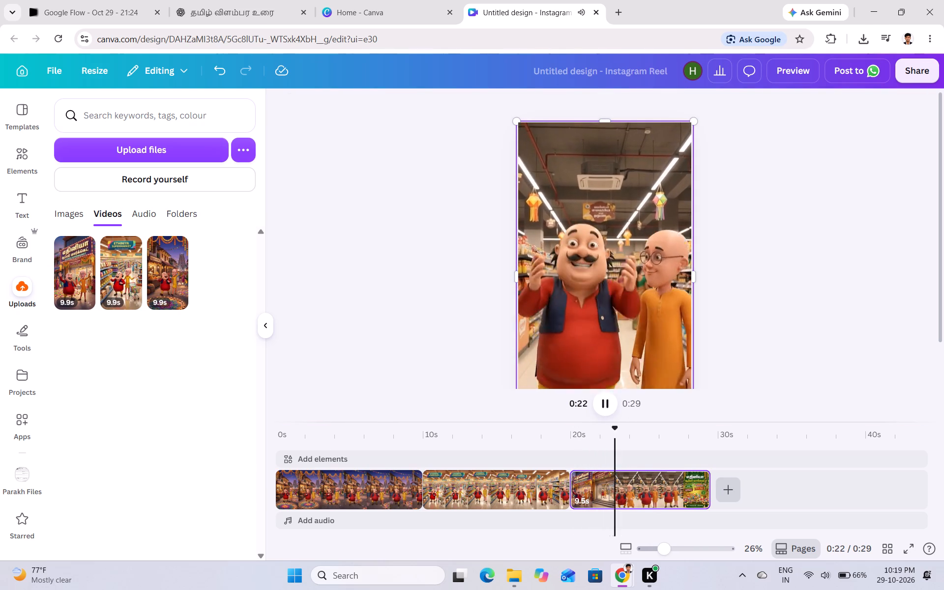
pyautogui.moveTo(620, 432); pyautogui.dragTo(545, 452)
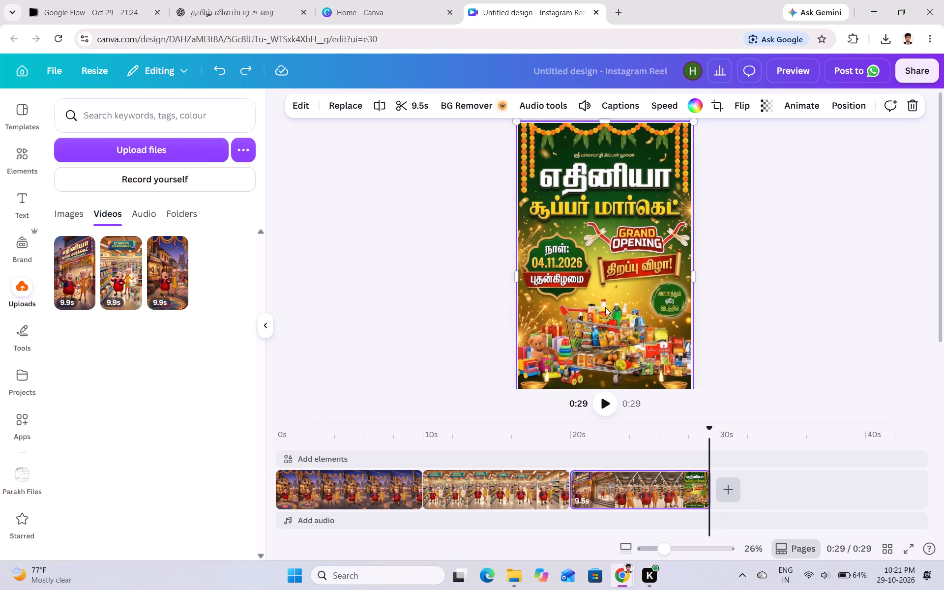
pyautogui.click(605, 405)
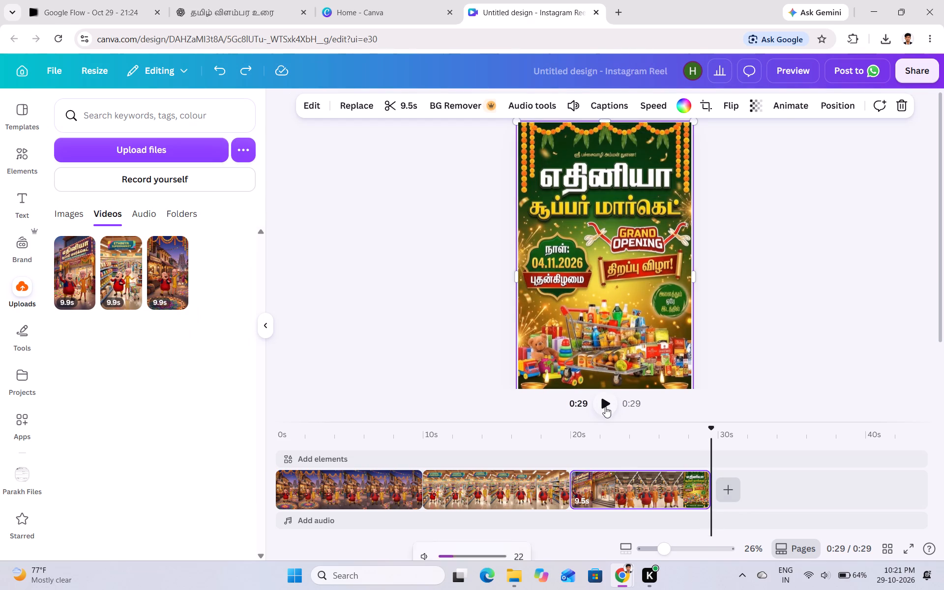
pyautogui.click(609, 402)
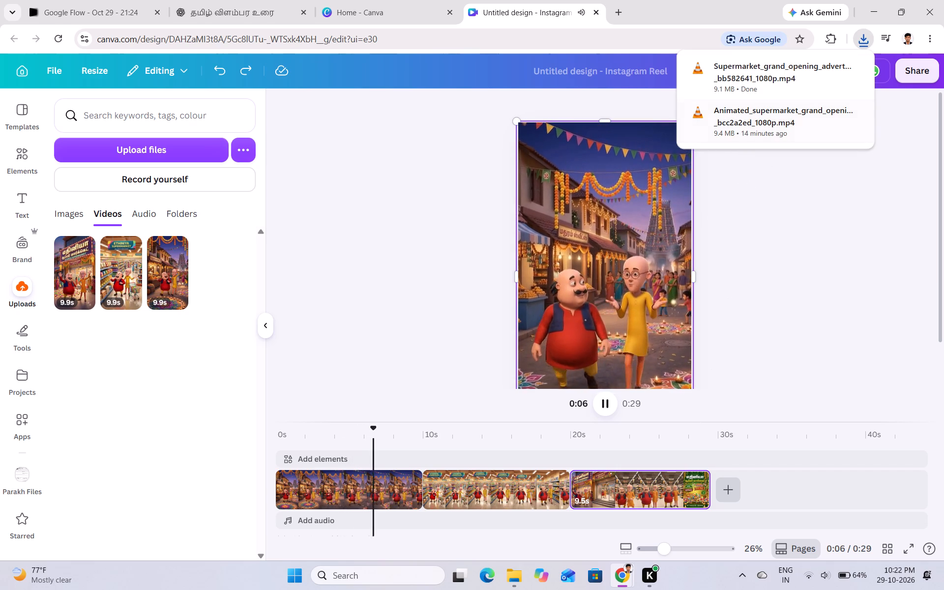
# Upload the Supermarket_grand_opening_advert 1080p video from Downloads and insert it into the reel after the supermarket aisle clip.
pyautogui.click(193, 153)
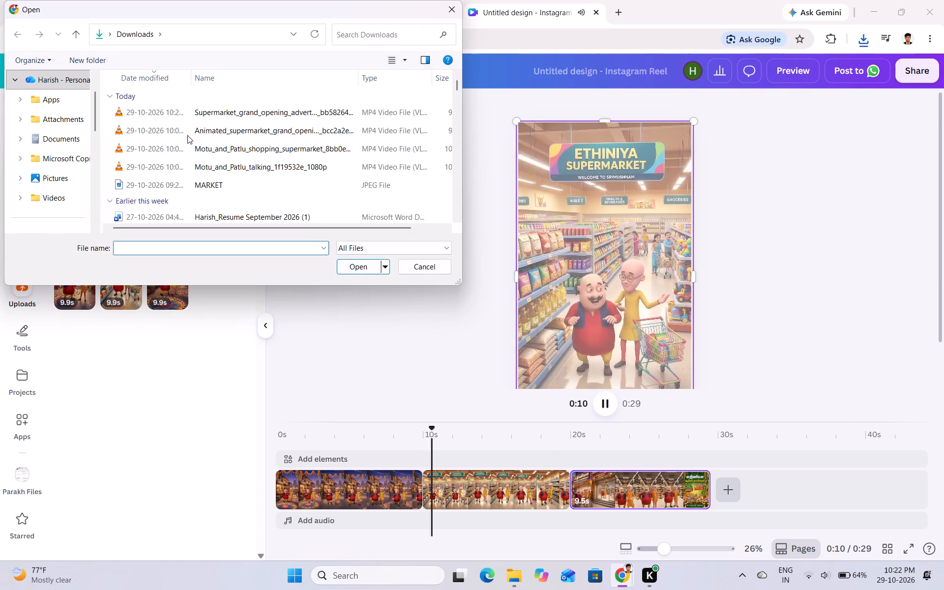
pyautogui.click(197, 118)
pyautogui.click(354, 269)
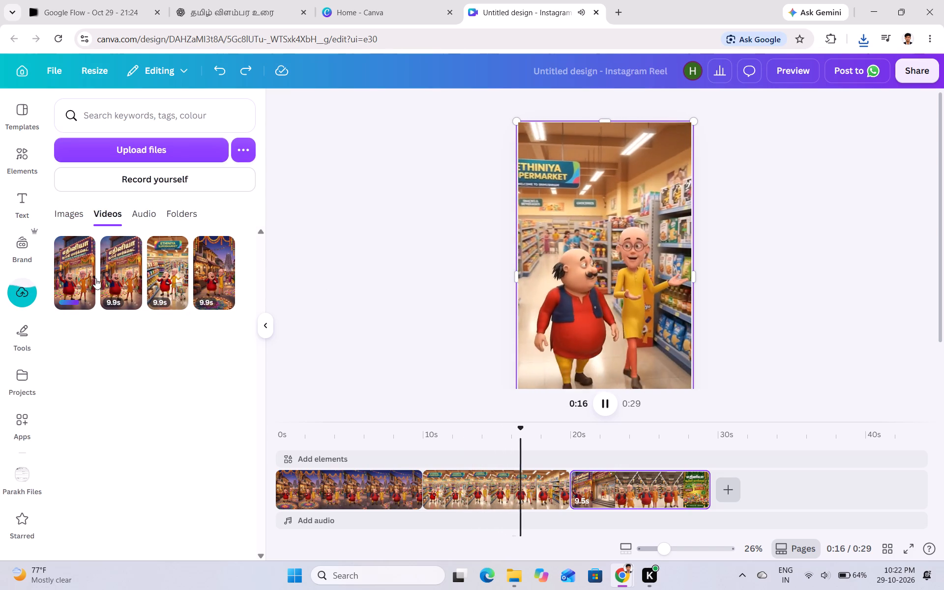
pyautogui.click(82, 280)
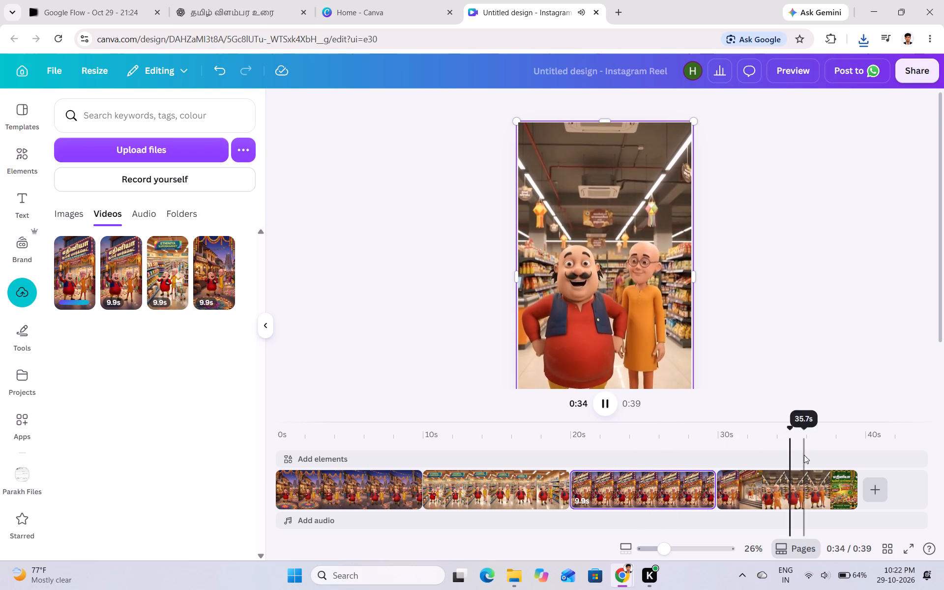
# Play the reel from about 16 s and examine the inserted end-card clip and its poster framing.
pyautogui.click(774, 485)
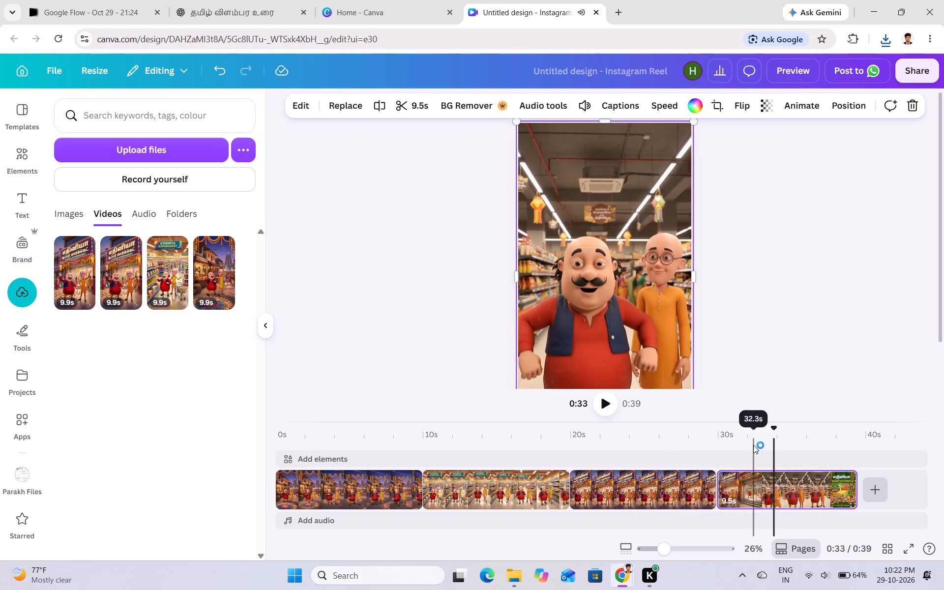
pyautogui.moveTo(771, 431); pyautogui.dragTo(514, 493)
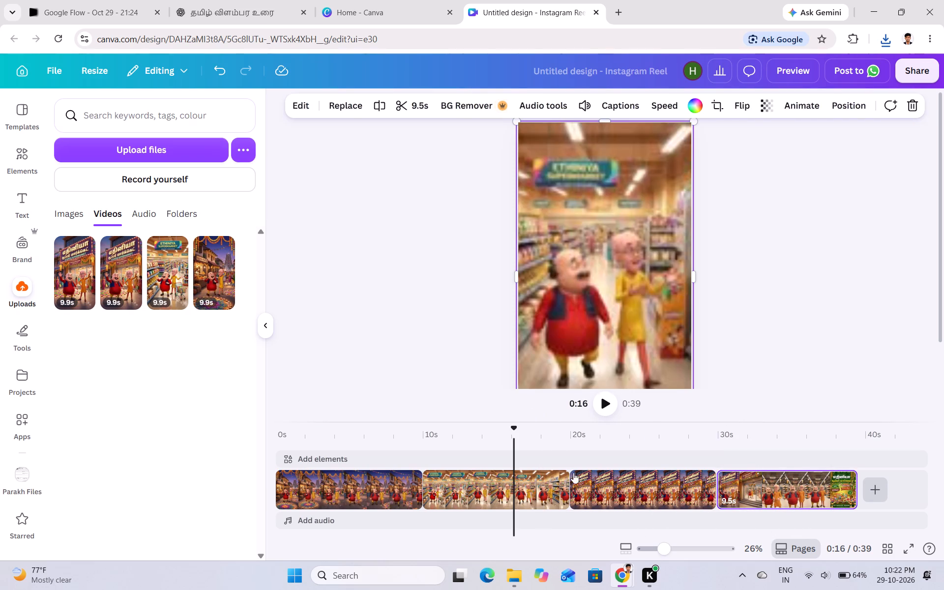
pyautogui.click(604, 409)
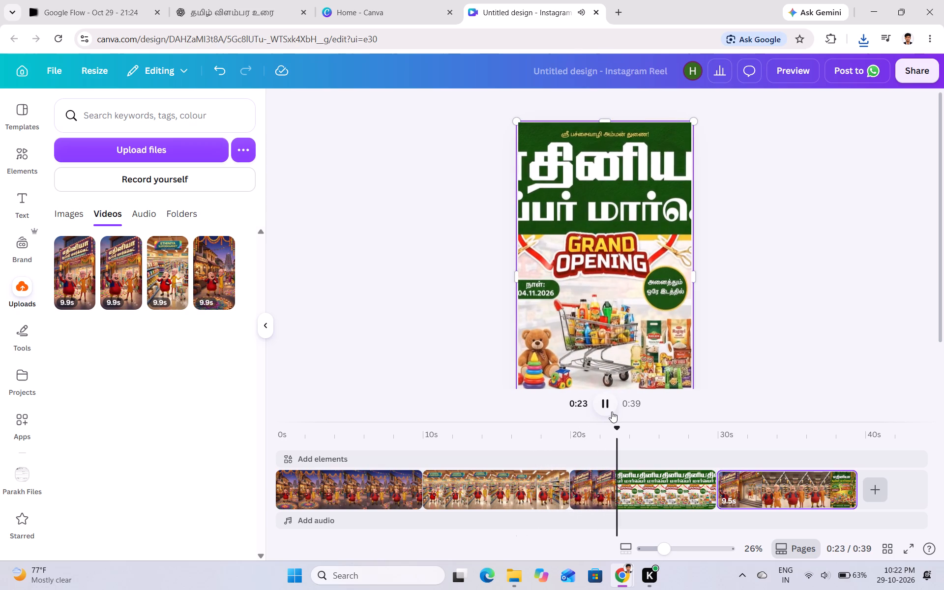
pyautogui.scroll(-3, 556, 272)
pyautogui.scroll(1, 559, 273)
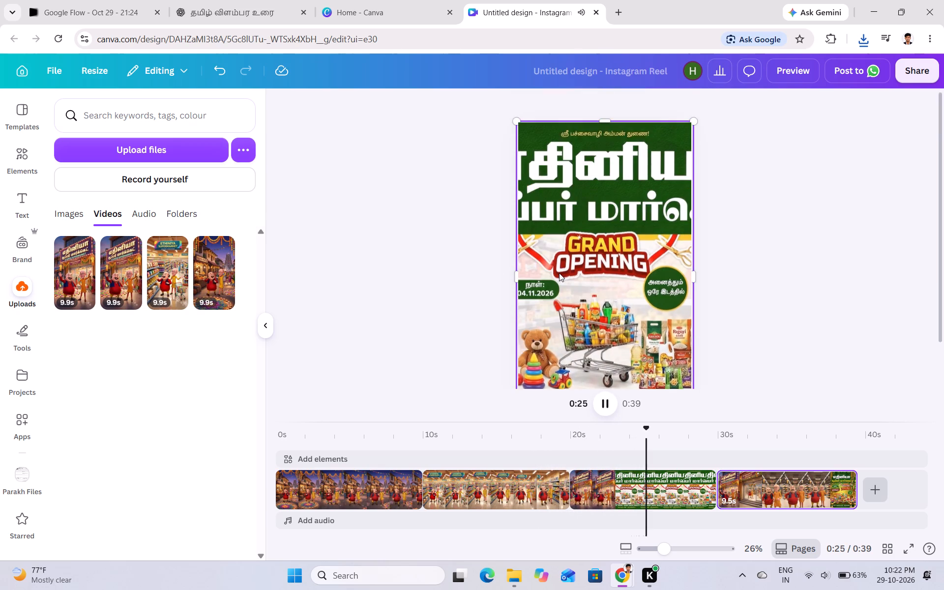
pyautogui.scroll(-2, 559, 273)
pyautogui.scroll(-1, 529, 225)
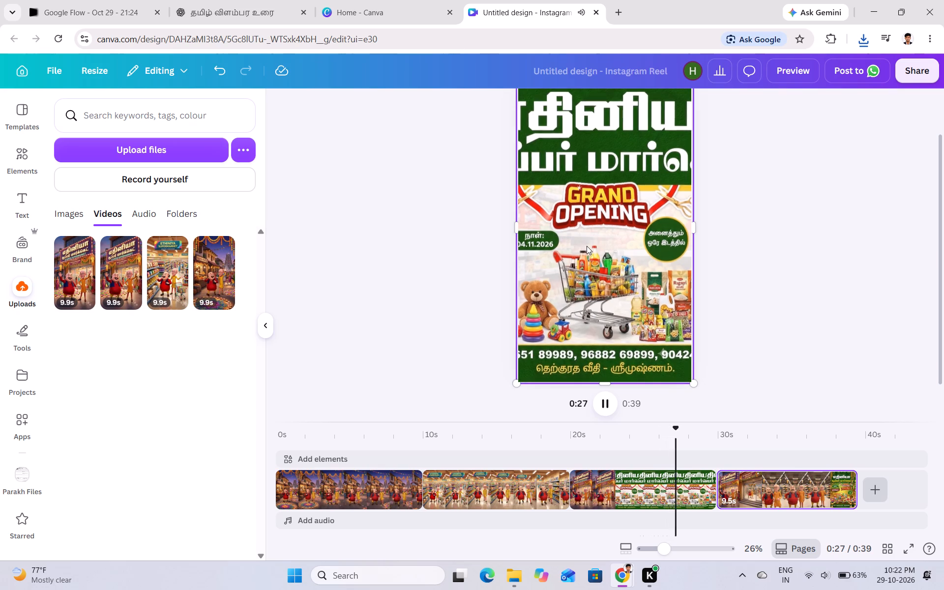
pyautogui.keyDown('ctrl'); pyautogui.scroll(-2, 607, 248); pyautogui.keyUp('ctrl')
pyautogui.keyDown('ctrl'); pyautogui.scroll(1, 607, 248); pyautogui.keyUp('ctrl')
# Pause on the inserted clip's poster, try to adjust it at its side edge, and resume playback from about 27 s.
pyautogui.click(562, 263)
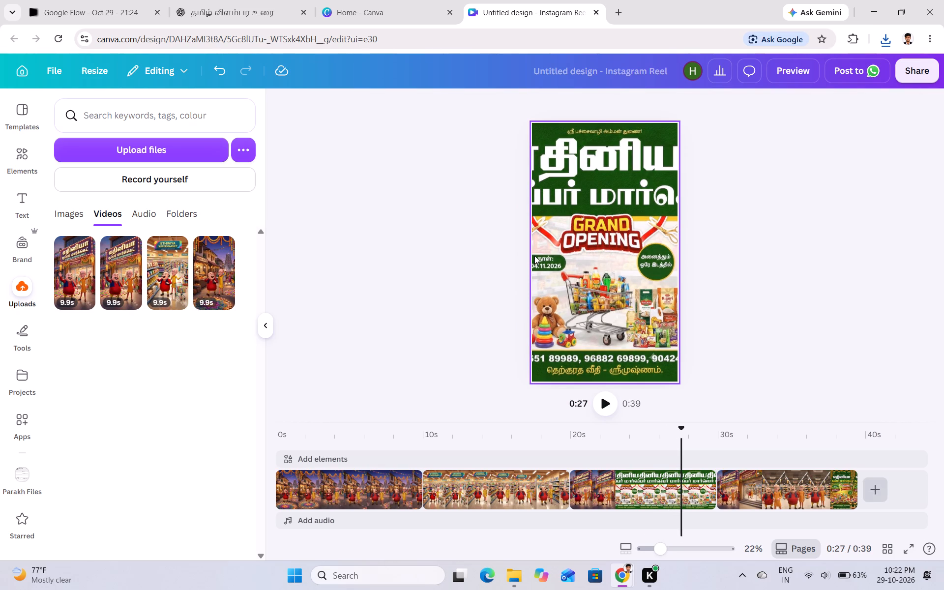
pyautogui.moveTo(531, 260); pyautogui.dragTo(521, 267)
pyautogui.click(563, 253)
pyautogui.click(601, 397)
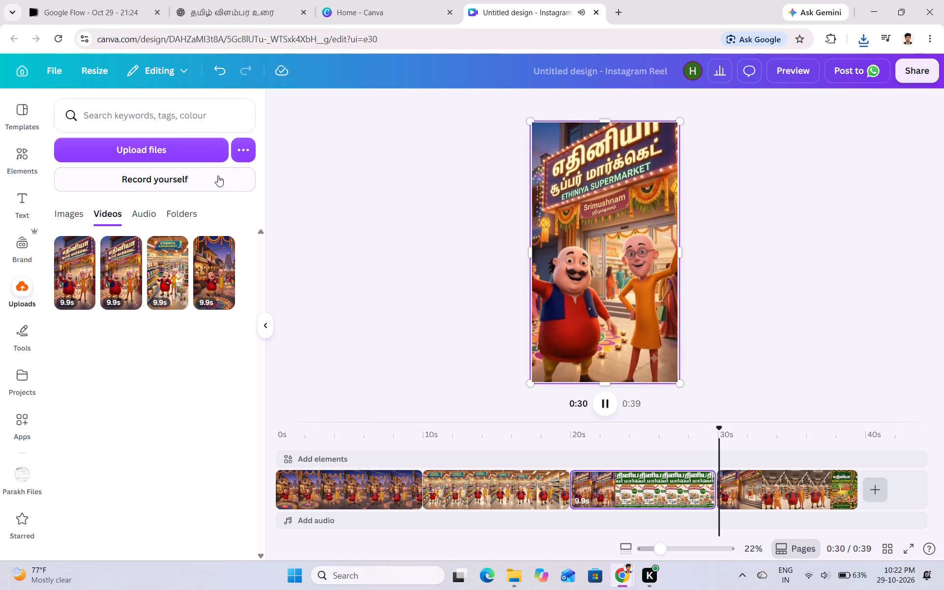
pyautogui.click(191, 153)
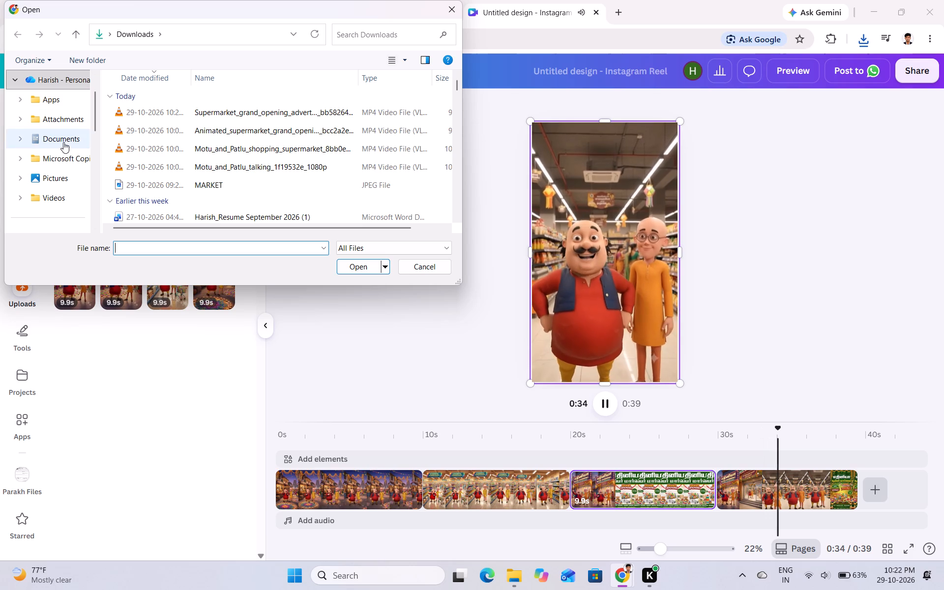
pyautogui.click(63, 182)
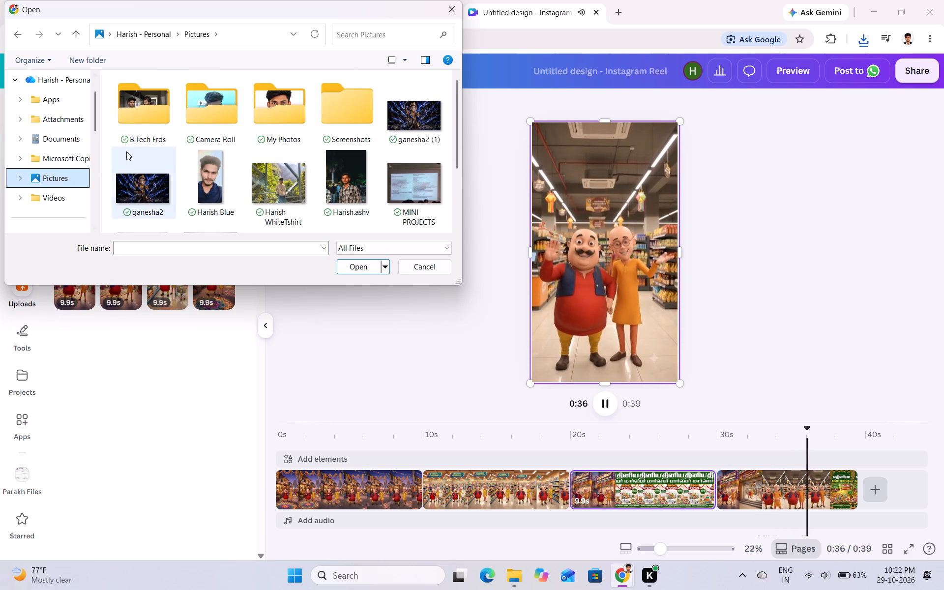
pyautogui.scroll(-1, 77, 108)
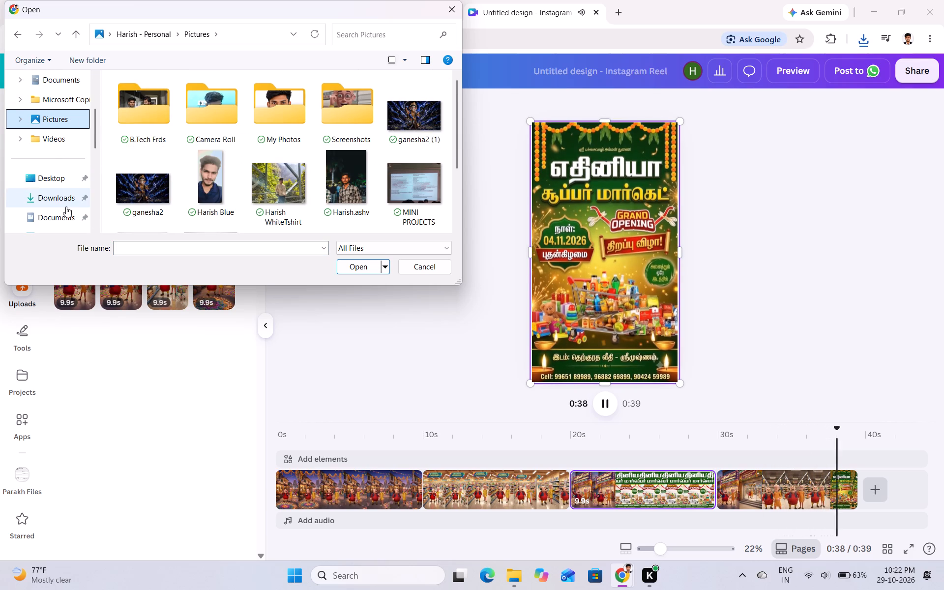
pyautogui.click(62, 195)
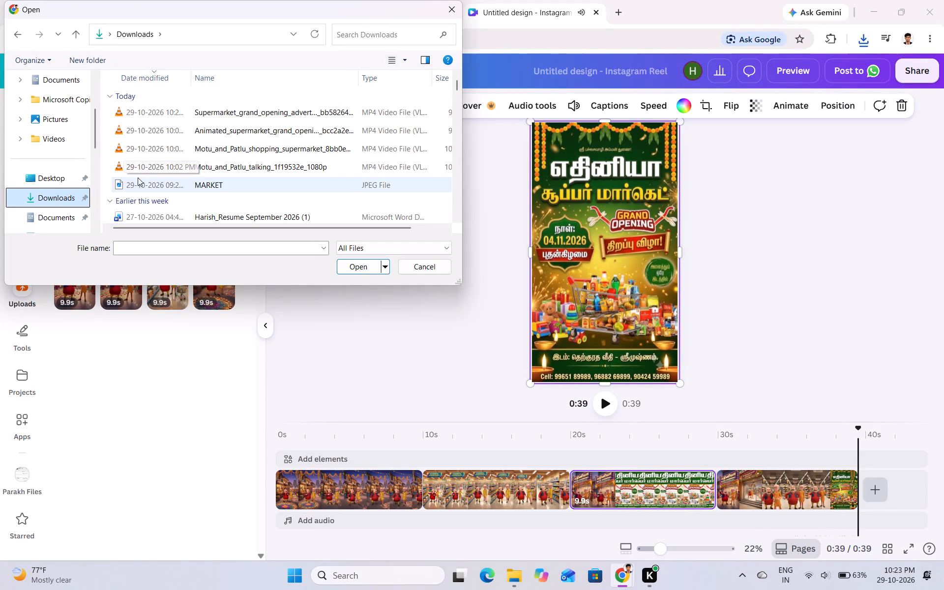
pyautogui.click(143, 180)
pyautogui.click(147, 180)
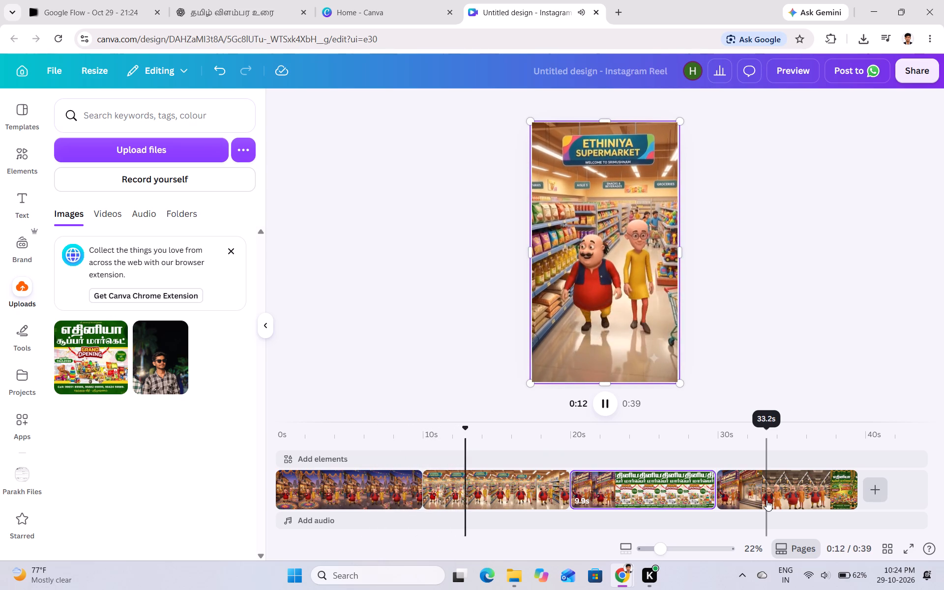
# Adjust the start trim of the last timeline clip so the clip runs for its full 9.9 s.
pyautogui.click(766, 499)
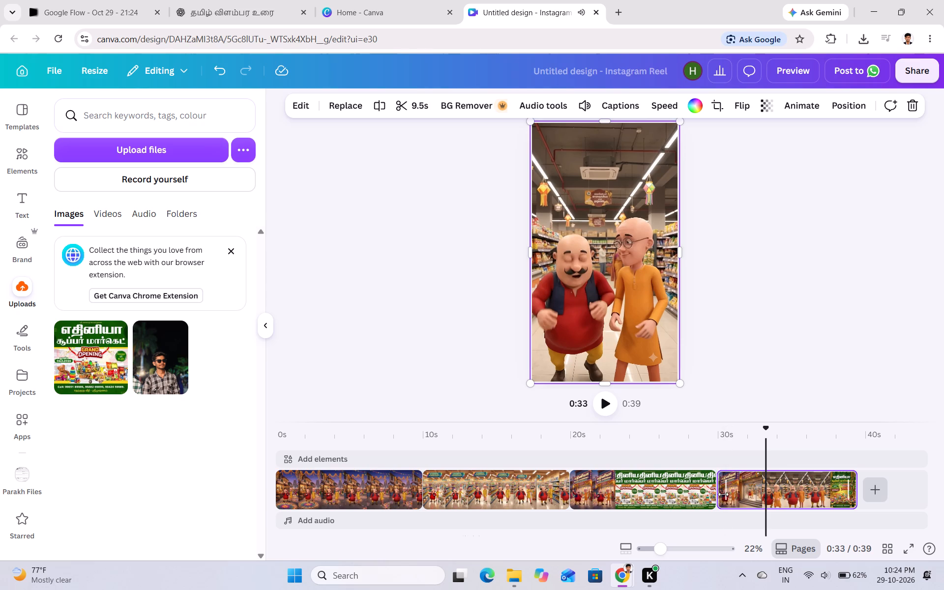
pyautogui.moveTo(720, 493); pyautogui.dragTo(738, 491)
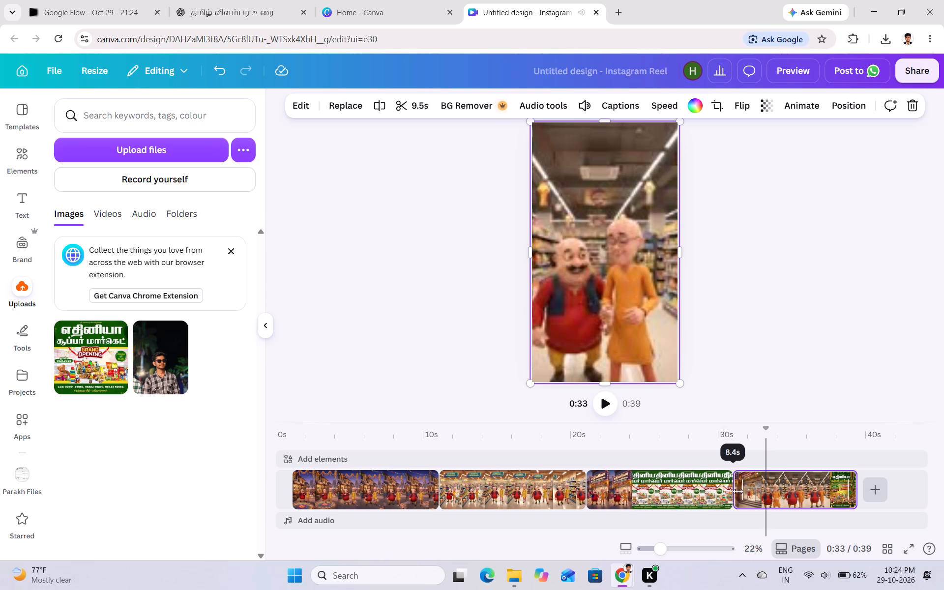
pyautogui.moveTo(738, 491); pyautogui.dragTo(693, 515)
pyautogui.click(736, 494)
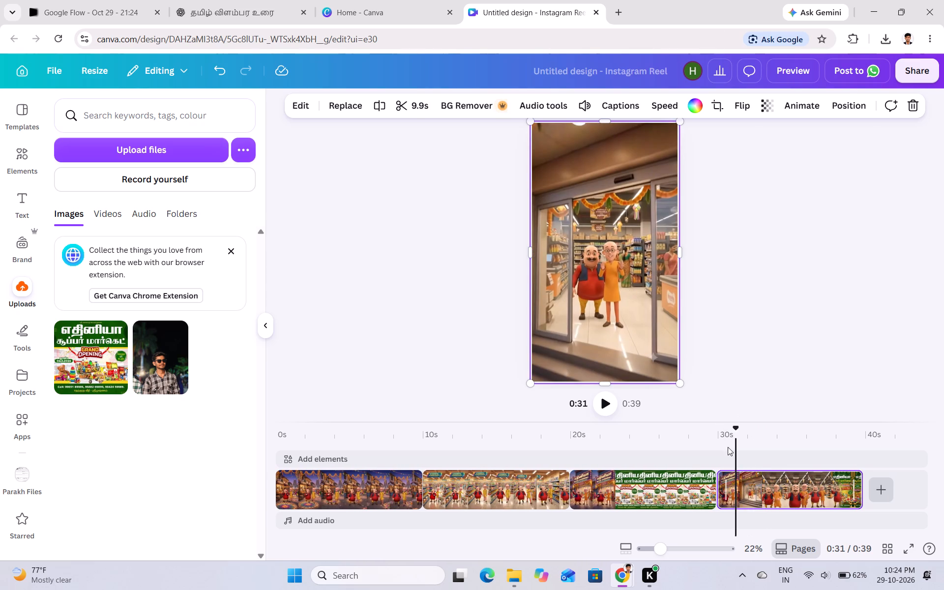
# Play the last clip from its beginning at about 30 s to review it.
pyautogui.moveTo(733, 428); pyautogui.dragTo(717, 439)
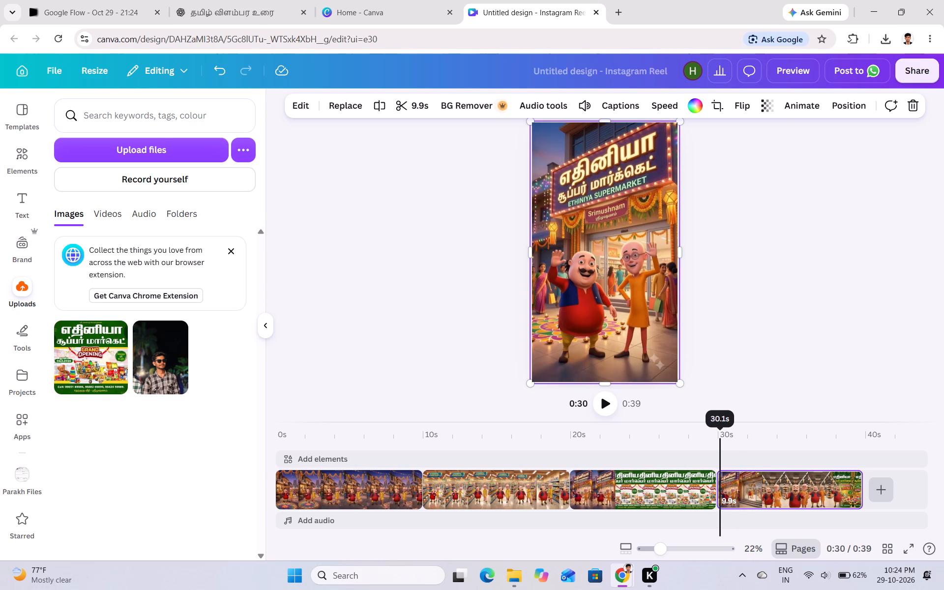
pyautogui.moveTo(717, 439); pyautogui.dragTo(714, 440)
pyautogui.click(606, 415)
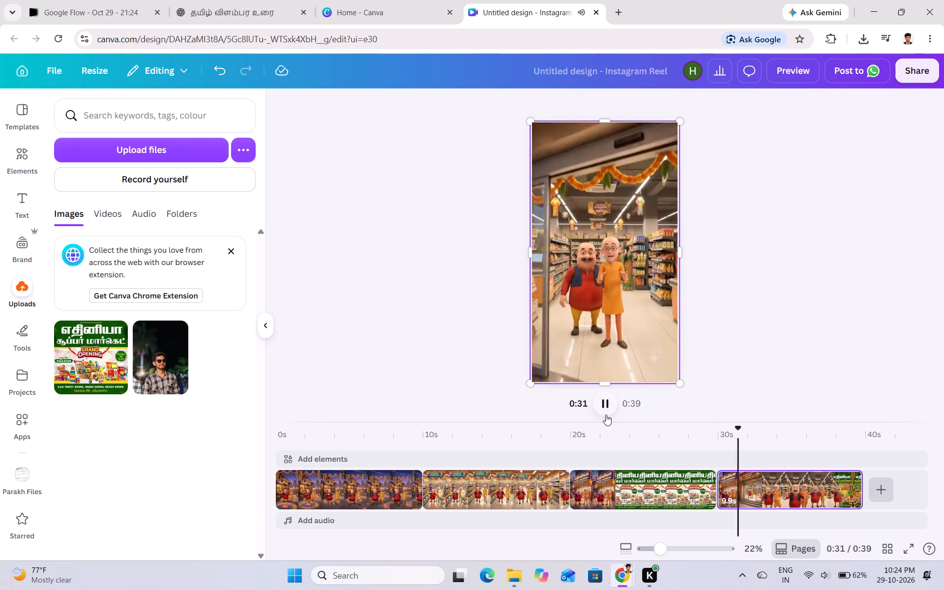
# Duplicate the final storefront clip of the Canva reel and move one copy between the street clip and the supermarket aisle clip.
pyautogui.moveTo(763, 427); pyautogui.dragTo(715, 448)
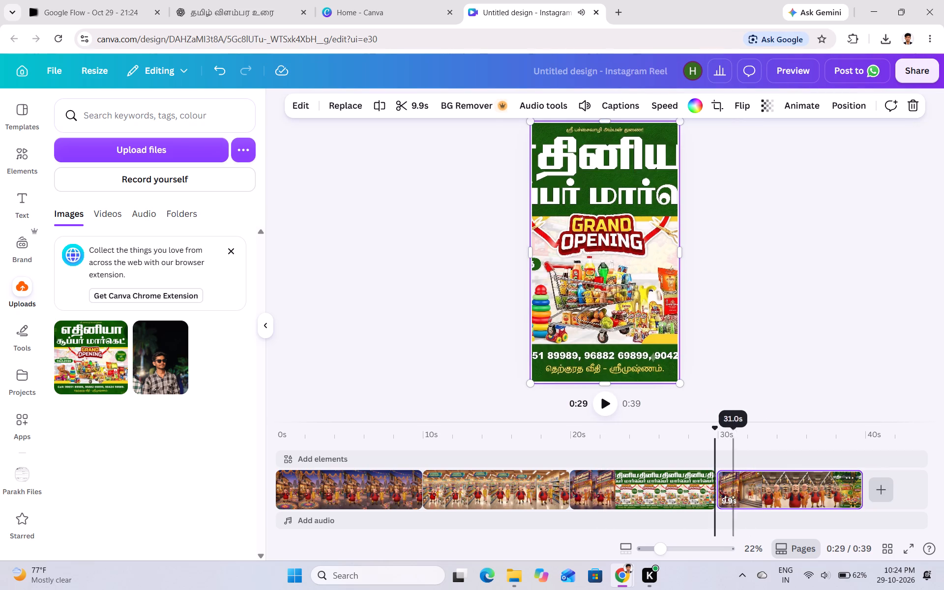
pyautogui.click(729, 487)
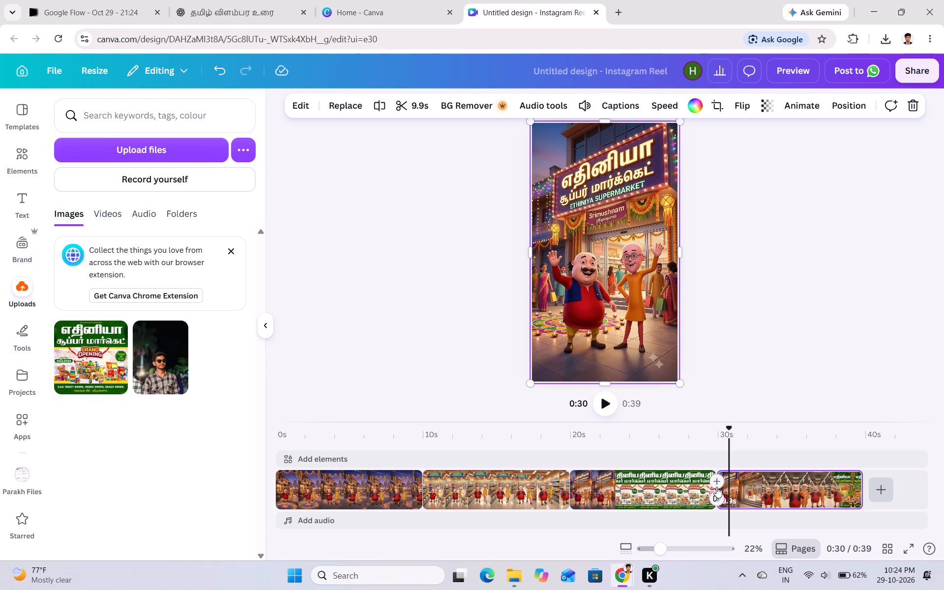
pyautogui.doubleClick(733, 481)
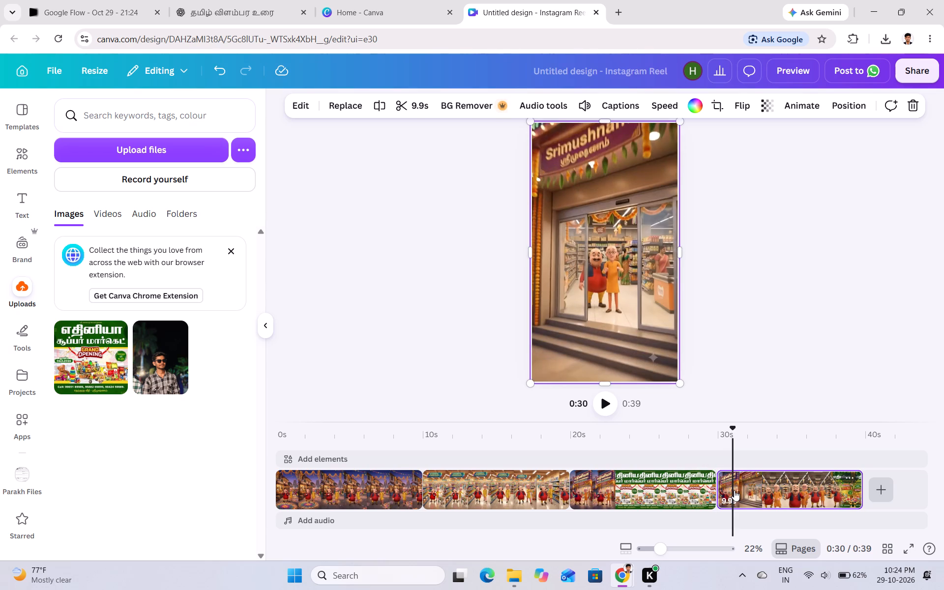
pyautogui.rightClick(734, 491)
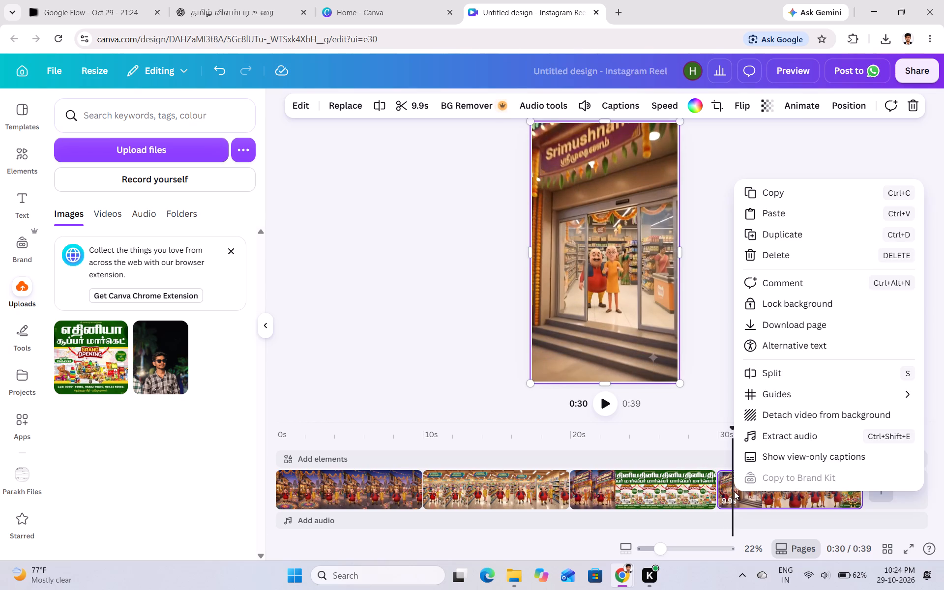
pyautogui.click(784, 232)
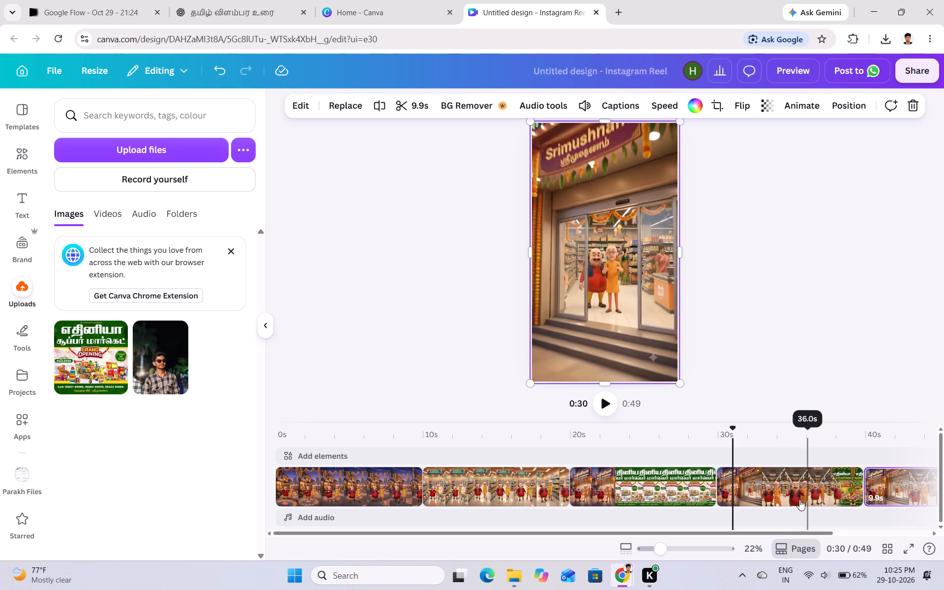
pyautogui.moveTo(797, 491); pyautogui.dragTo(422, 491)
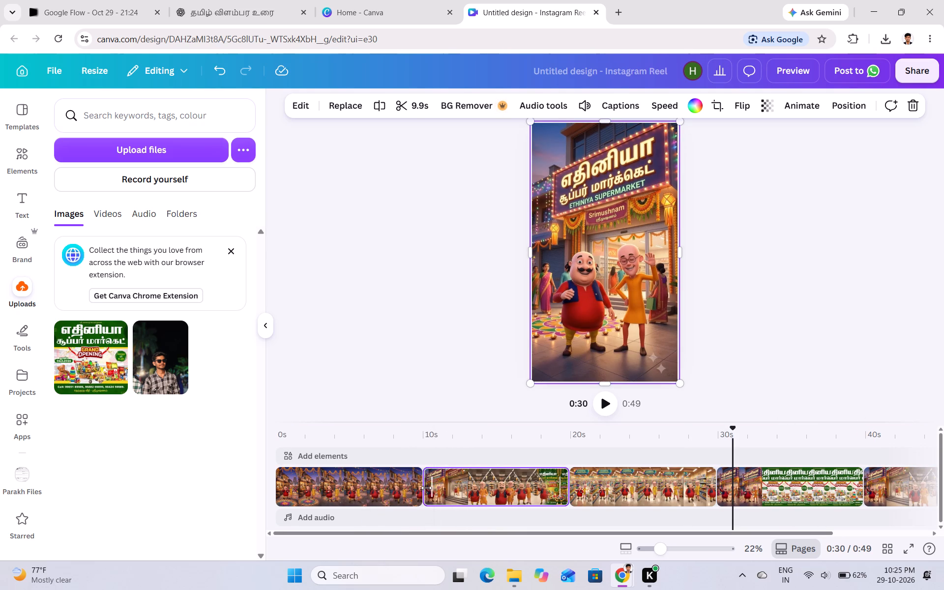
# Trim the end of the moved storefront clip so that it lasts 1.5 s.
pyautogui.click(568, 483)
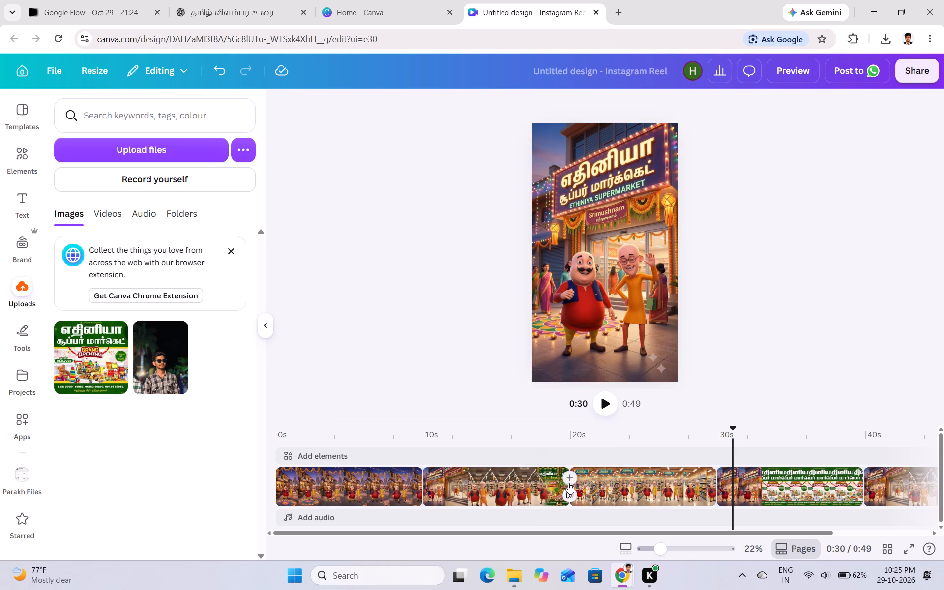
pyautogui.click(554, 488)
pyautogui.moveTo(567, 482); pyautogui.dragTo(563, 484)
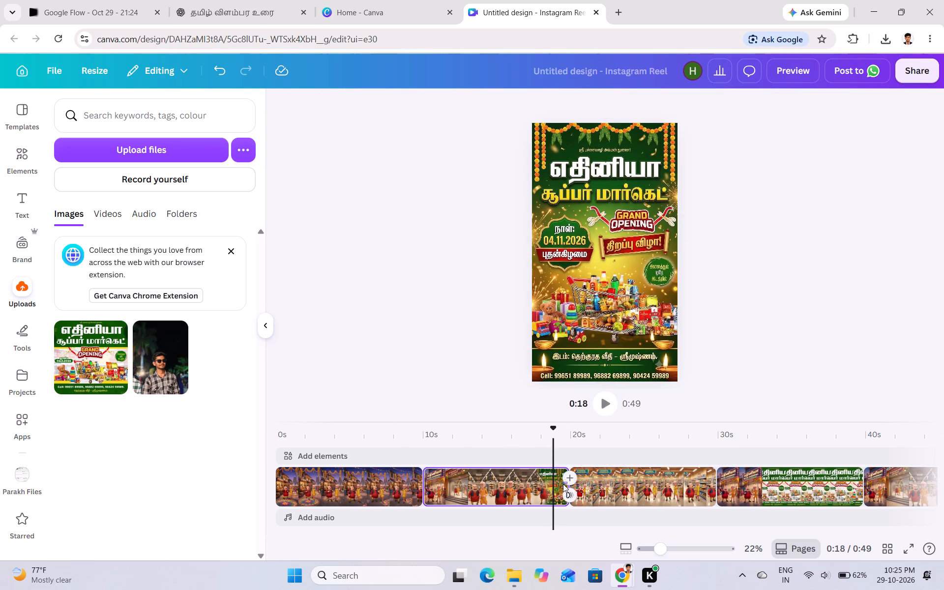
pyautogui.moveTo(563, 484); pyautogui.dragTo(560, 486)
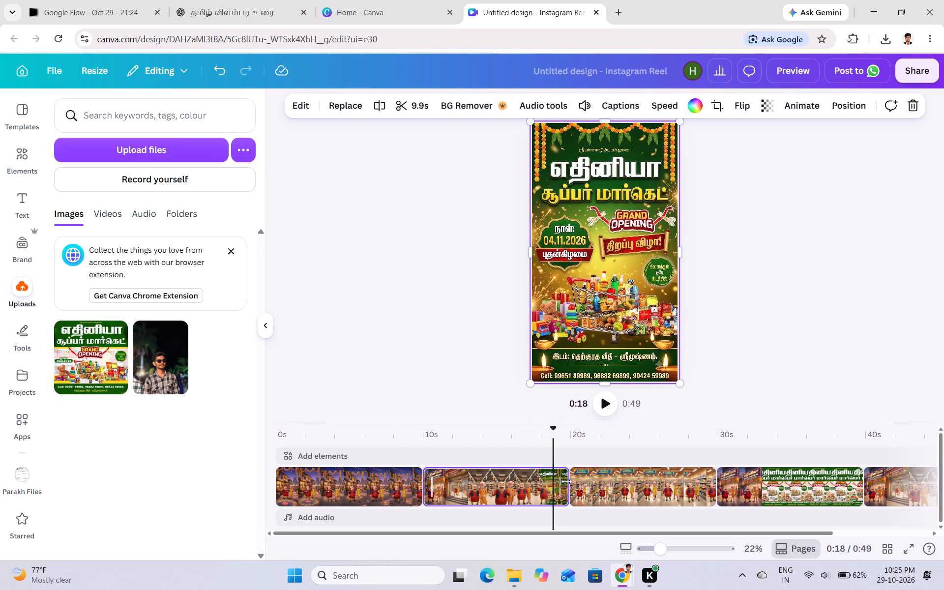
pyautogui.moveTo(566, 481); pyautogui.dragTo(439, 493)
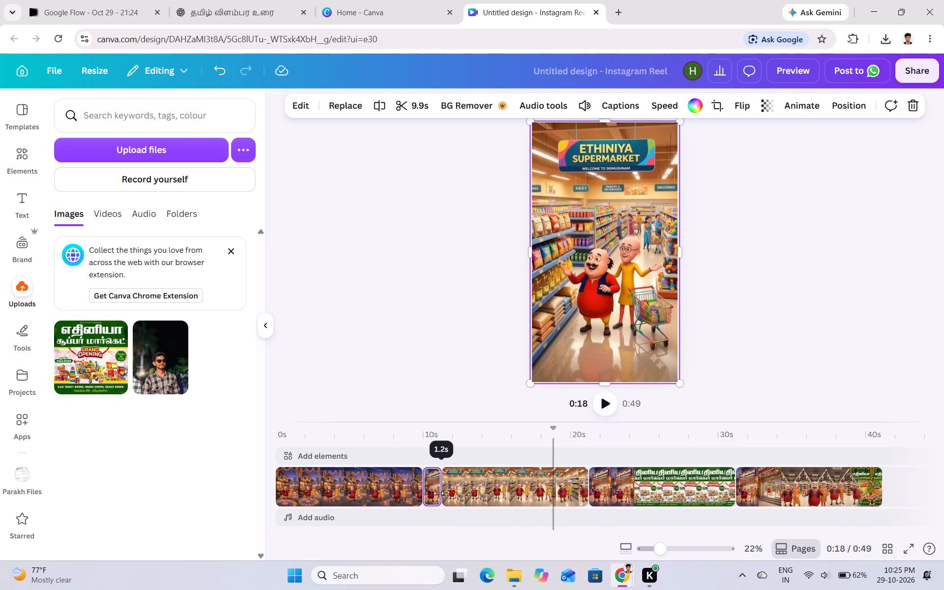
pyautogui.moveTo(439, 493); pyautogui.dragTo(442, 495)
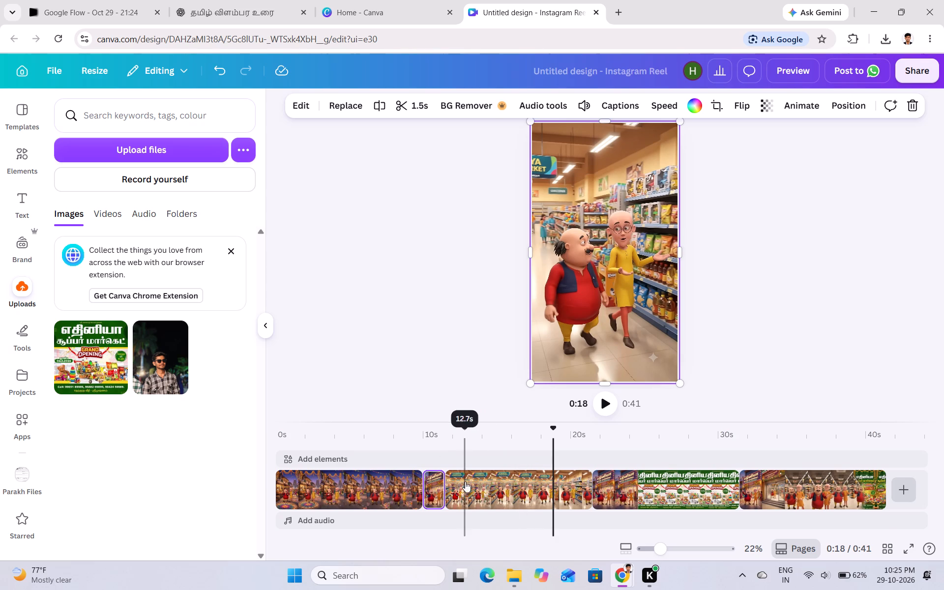
# Play the cut from the street clip into the short storefront clip, and set that storefront clip's volume to 0.
pyautogui.moveTo(554, 429); pyautogui.dragTo(456, 461)
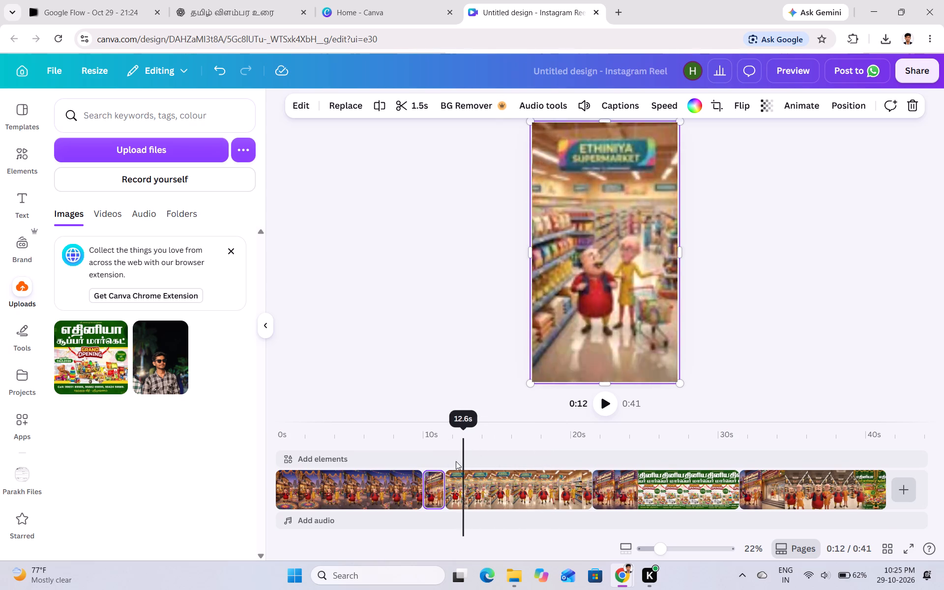
pyautogui.moveTo(456, 461); pyautogui.dragTo(414, 480)
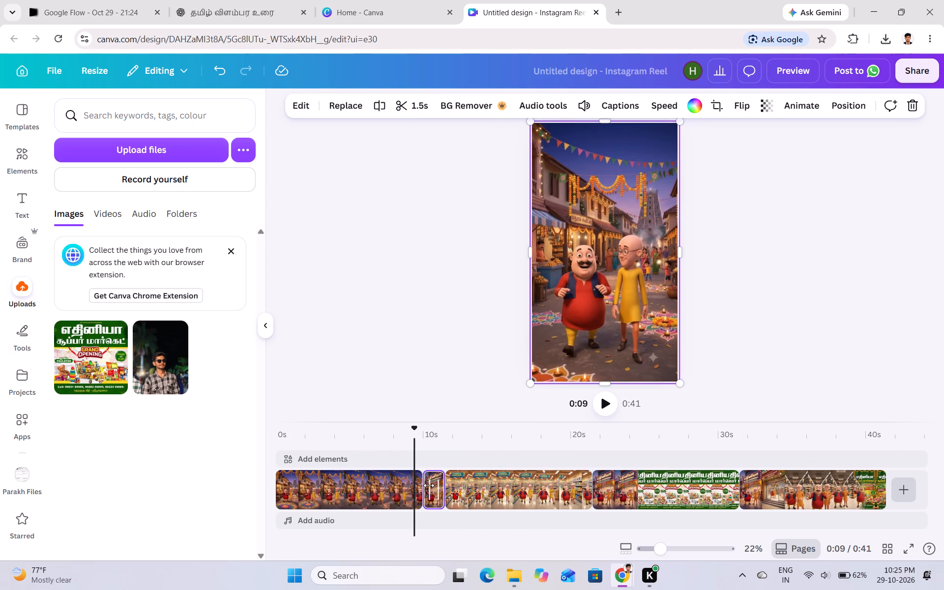
pyautogui.click(607, 404)
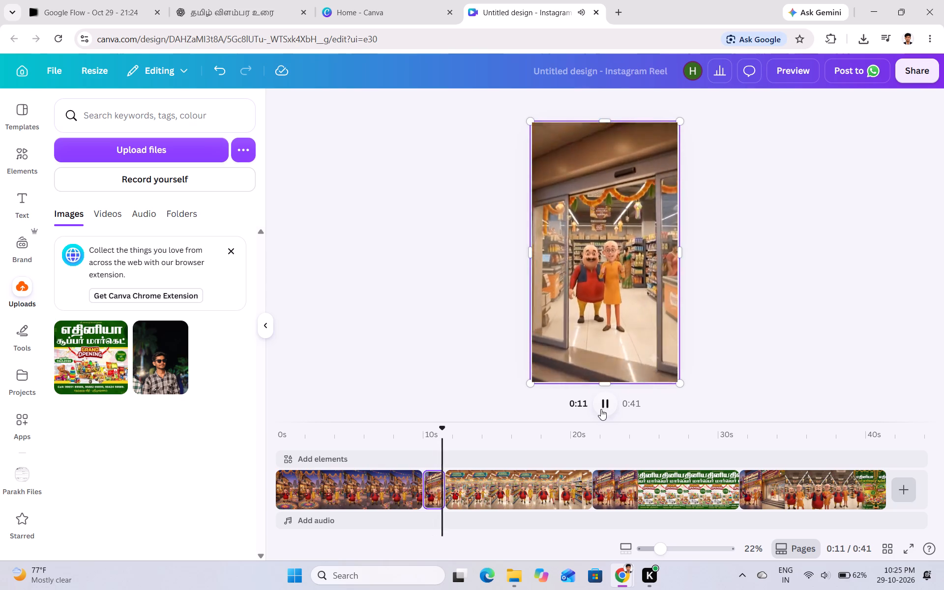
pyautogui.click(439, 489)
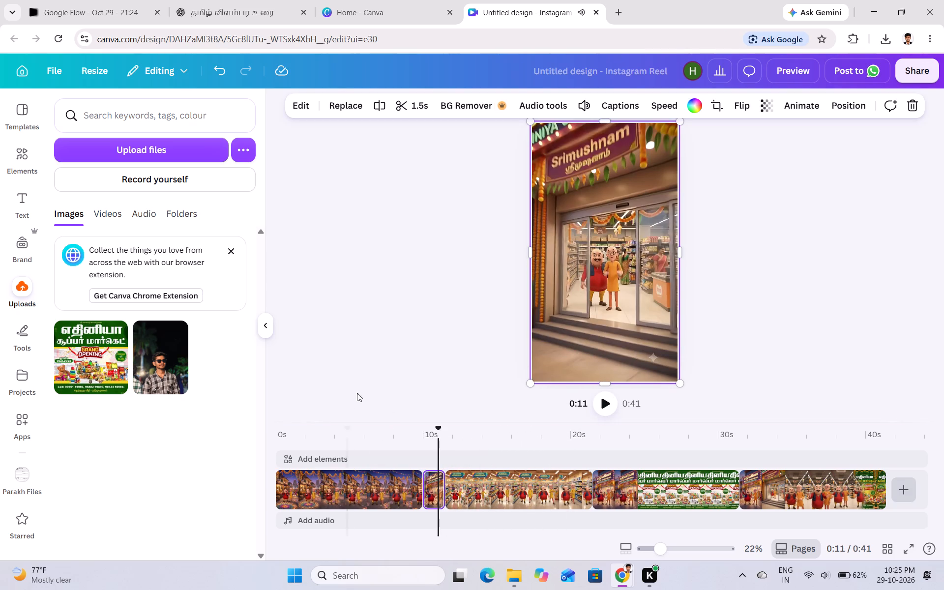
pyautogui.click(578, 107)
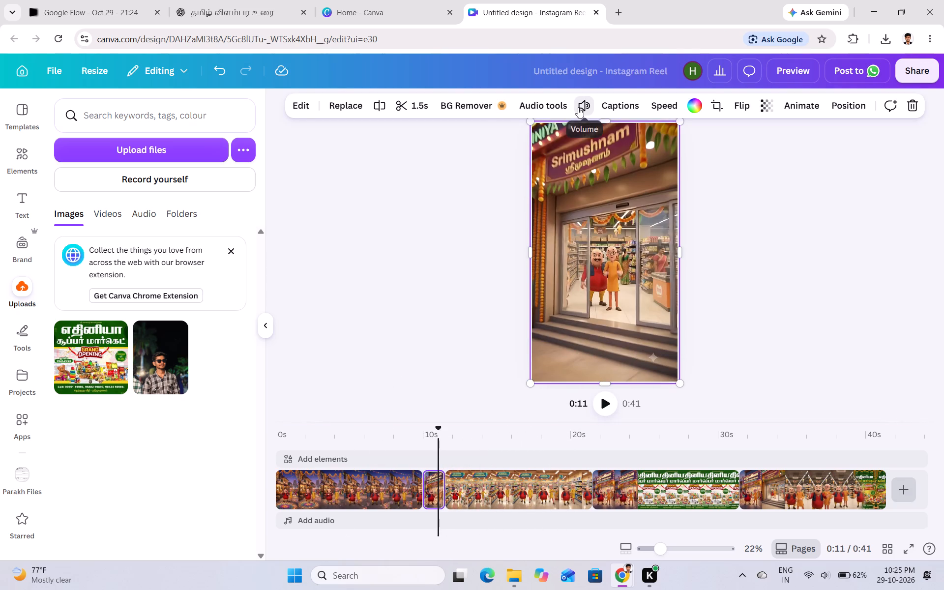
pyautogui.moveTo(600, 148); pyautogui.dragTo(513, 183)
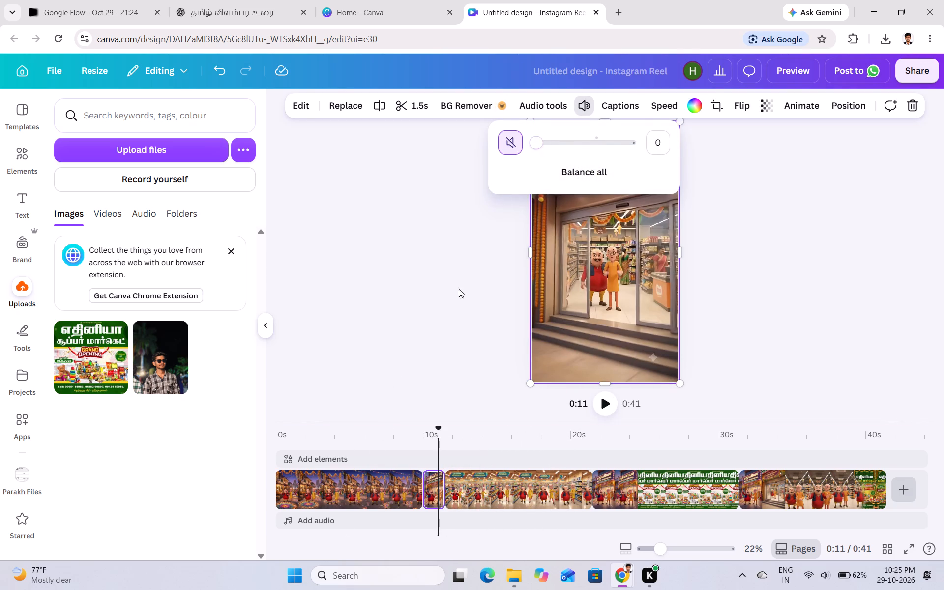
pyautogui.click(451, 311)
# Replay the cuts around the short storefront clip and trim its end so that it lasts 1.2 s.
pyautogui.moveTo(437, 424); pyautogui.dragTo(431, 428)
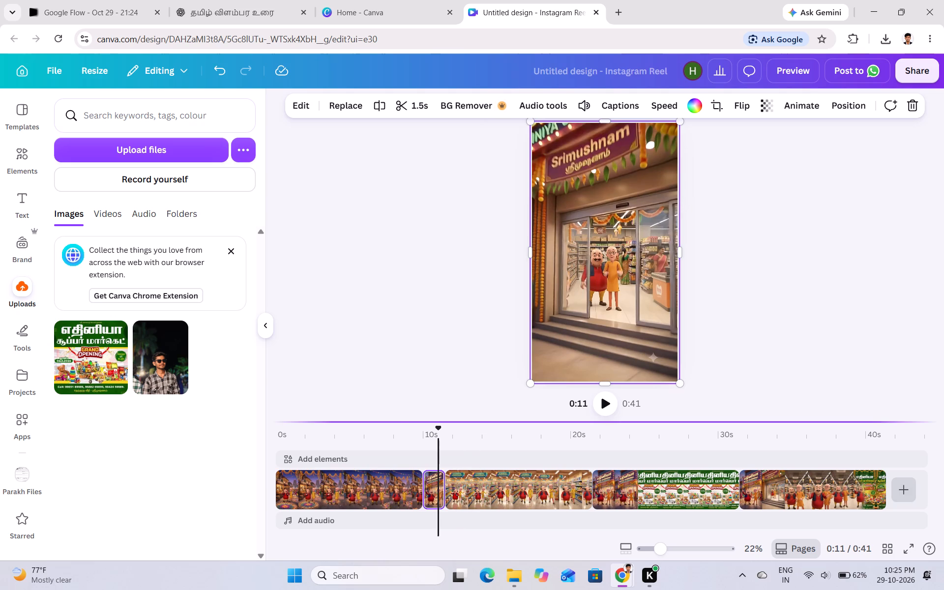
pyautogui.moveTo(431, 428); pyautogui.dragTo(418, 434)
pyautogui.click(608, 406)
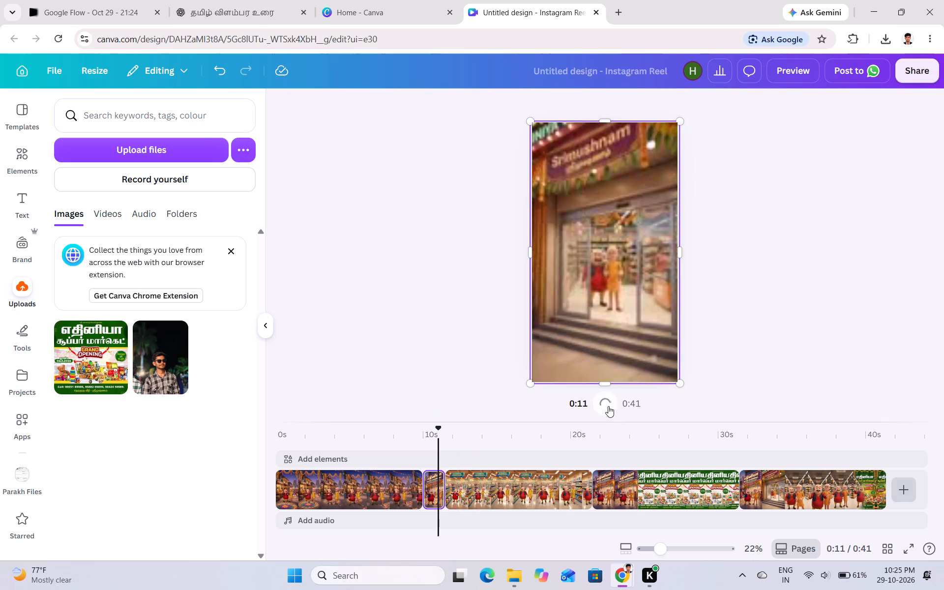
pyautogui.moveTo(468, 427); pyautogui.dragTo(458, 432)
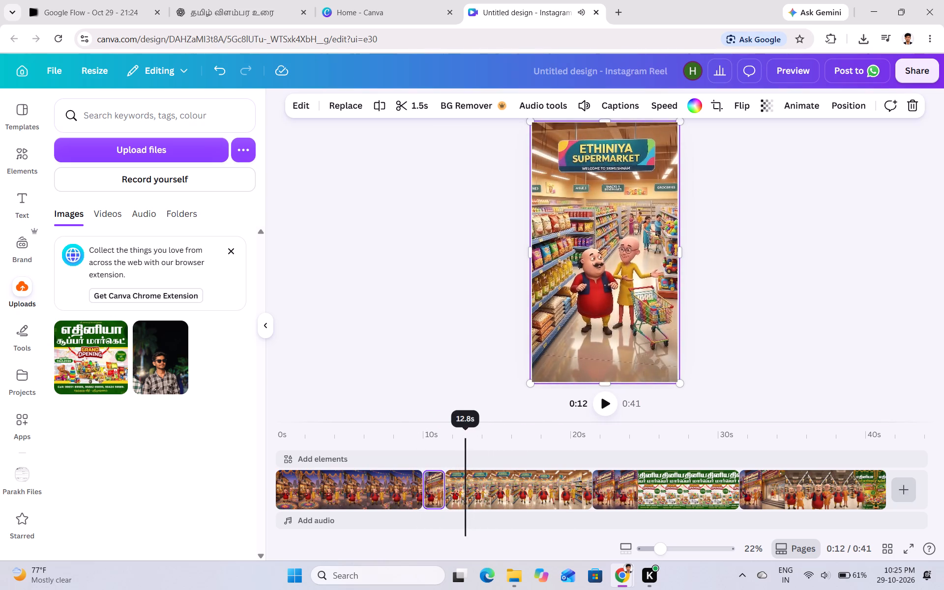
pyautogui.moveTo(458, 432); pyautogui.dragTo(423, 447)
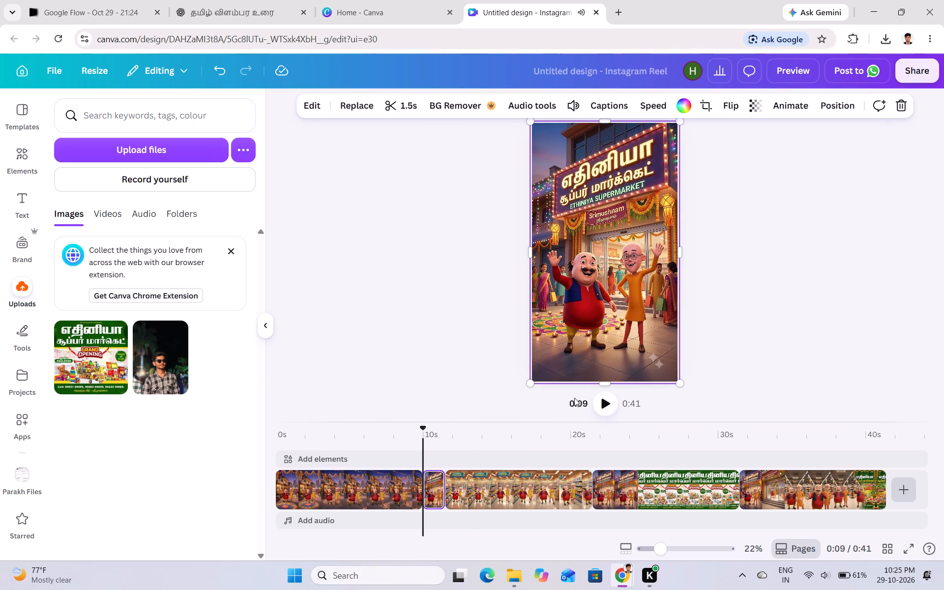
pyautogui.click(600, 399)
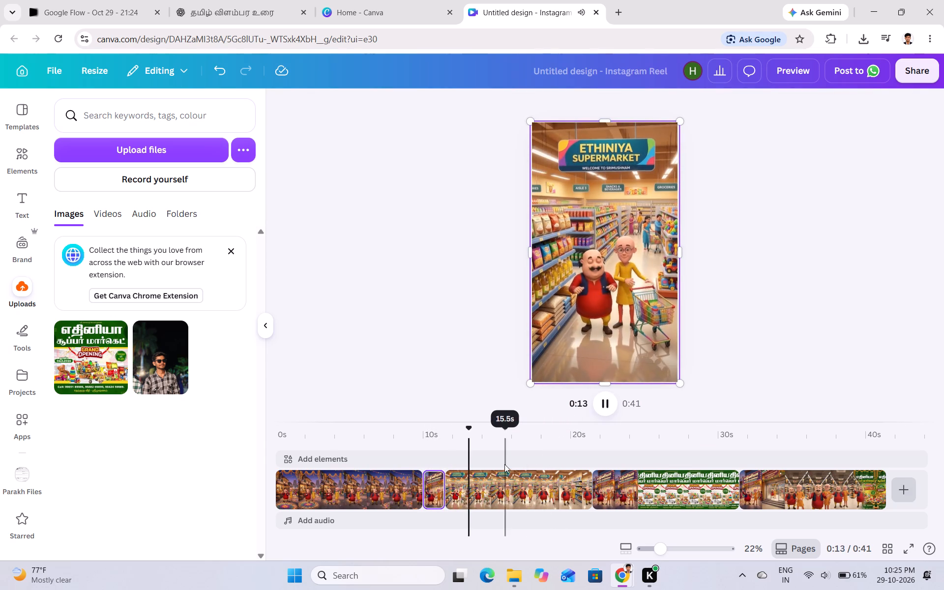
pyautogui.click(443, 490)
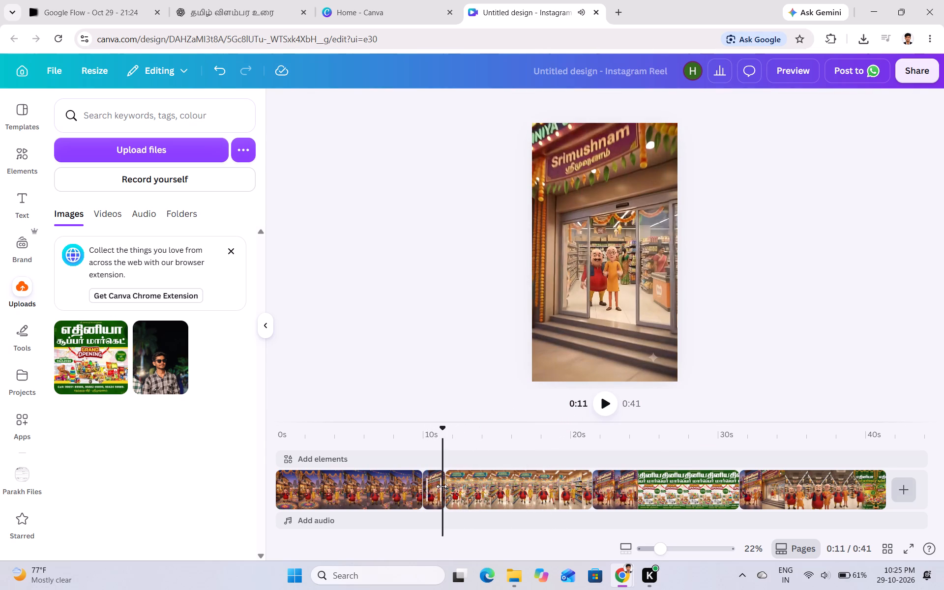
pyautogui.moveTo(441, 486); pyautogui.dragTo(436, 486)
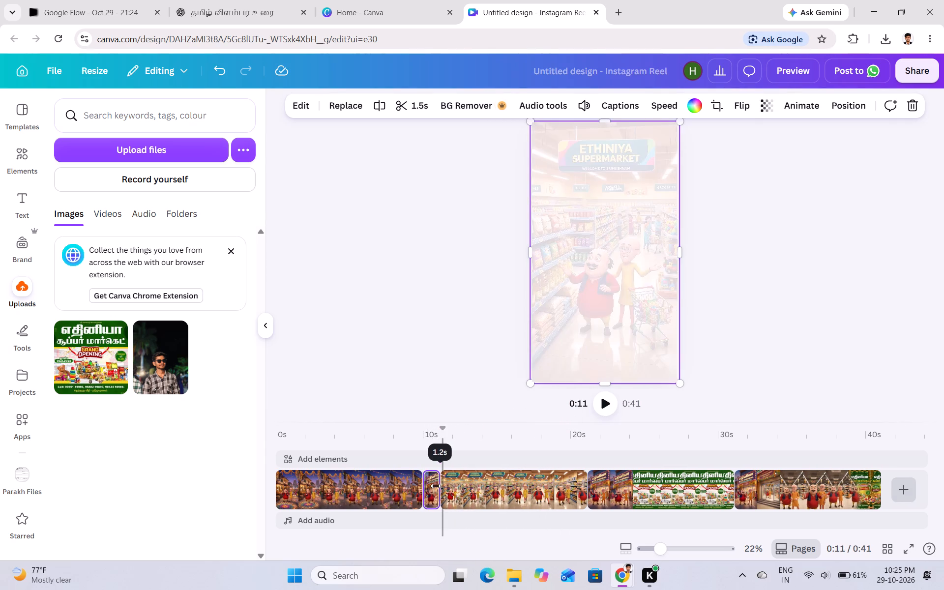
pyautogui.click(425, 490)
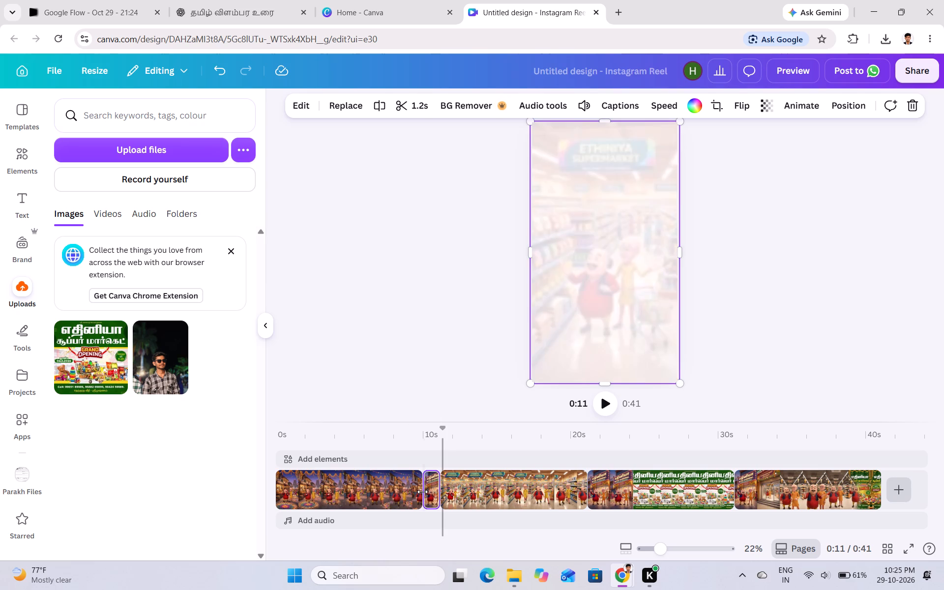
# Trim the end of the short storefront clip to 0.7 s, playing the cut into the aisle clip to check the timing.
pyautogui.moveTo(441, 429); pyautogui.dragTo(440, 428)
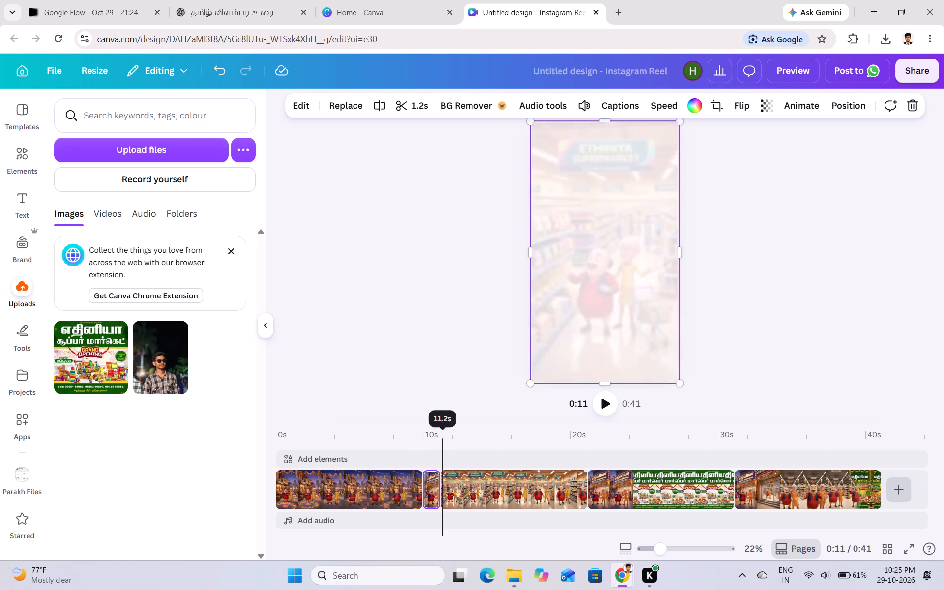
pyautogui.moveTo(440, 428); pyautogui.dragTo(420, 433)
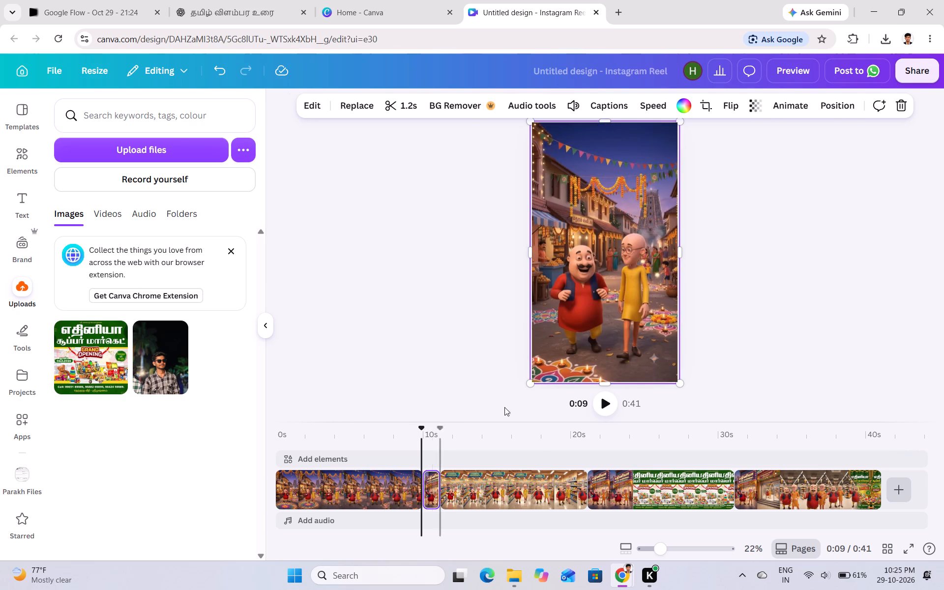
pyautogui.click(597, 405)
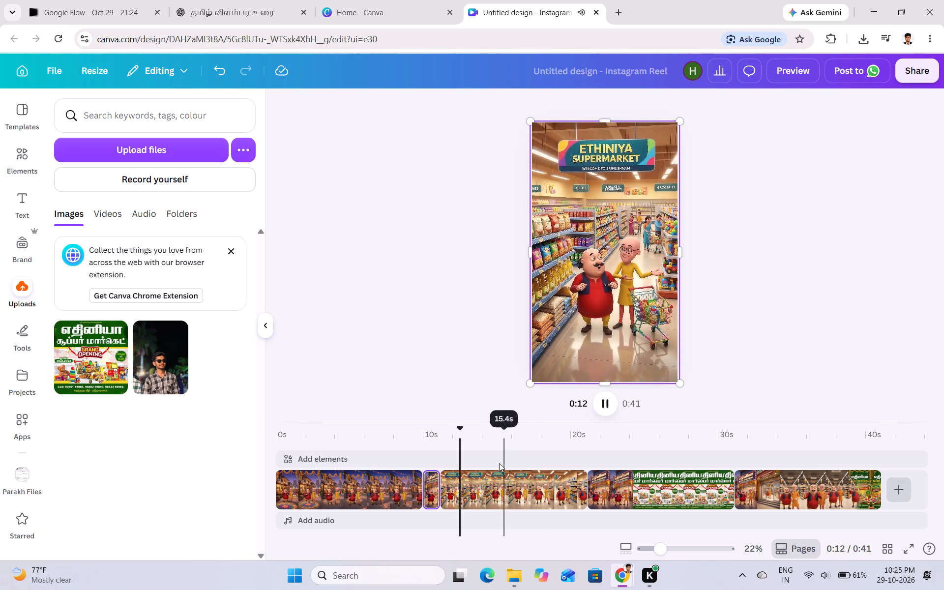
pyautogui.click(439, 492)
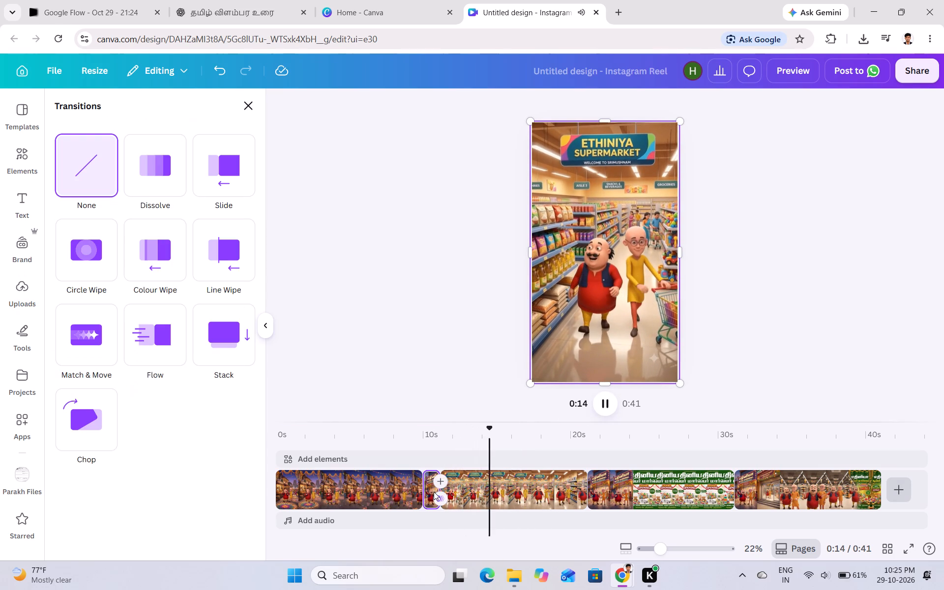
pyautogui.click(433, 487)
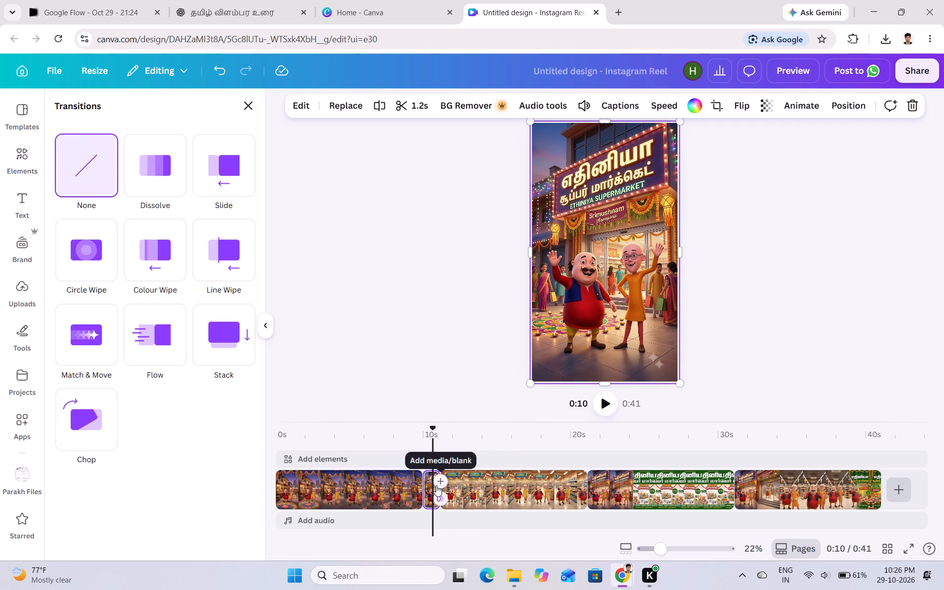
pyautogui.click(426, 490)
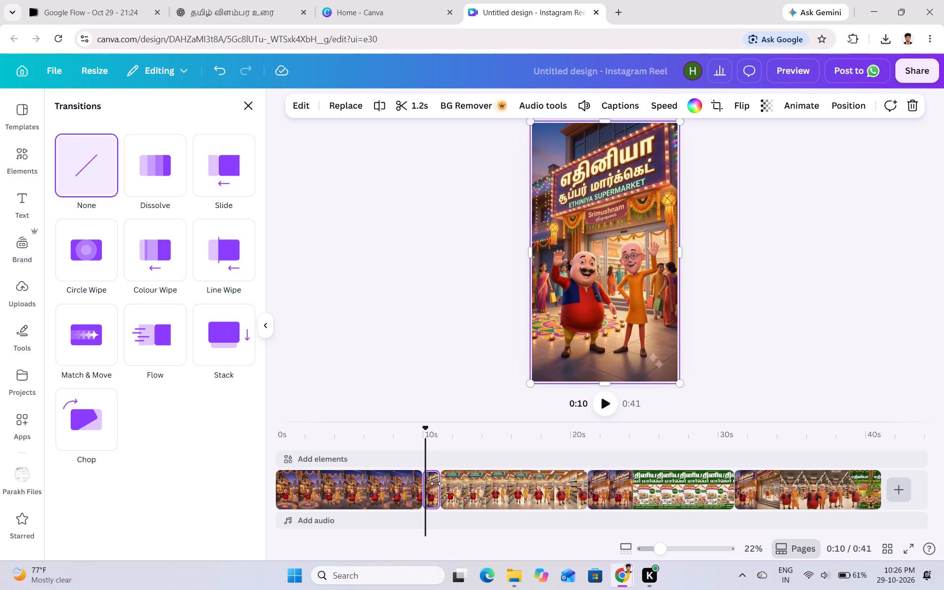
pyautogui.moveTo(436, 484); pyautogui.dragTo(430, 488)
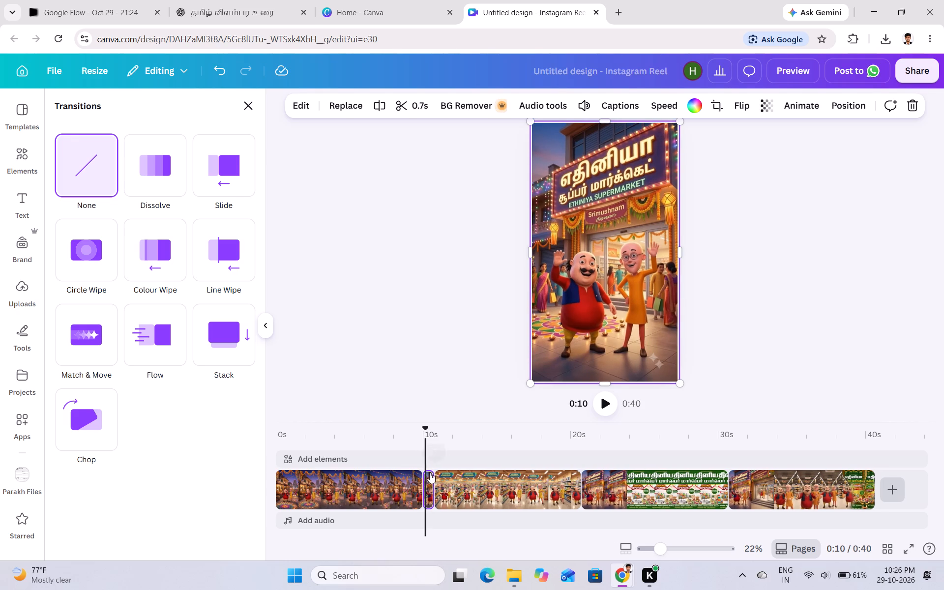
pyautogui.moveTo(427, 433); pyautogui.dragTo(421, 433)
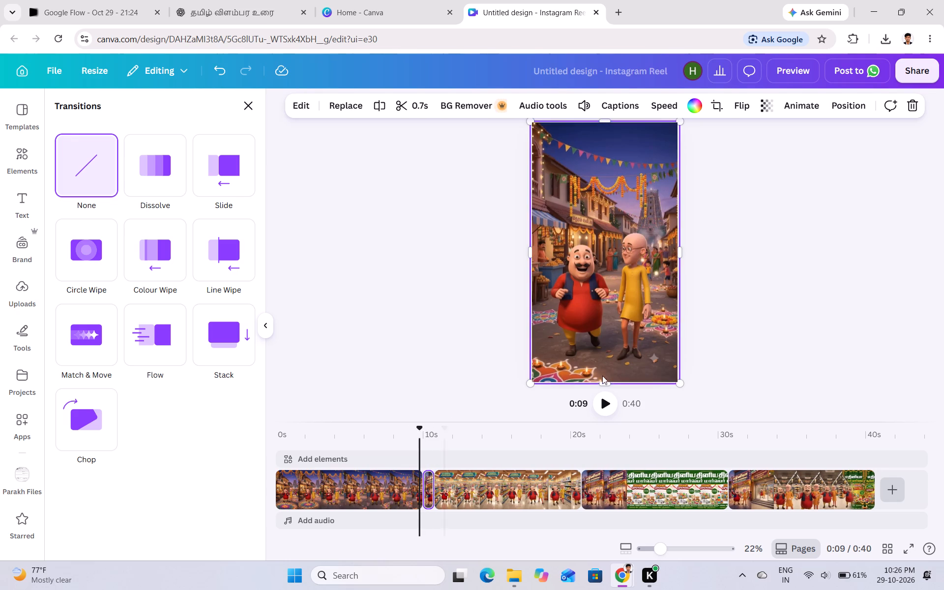
pyautogui.click(601, 400)
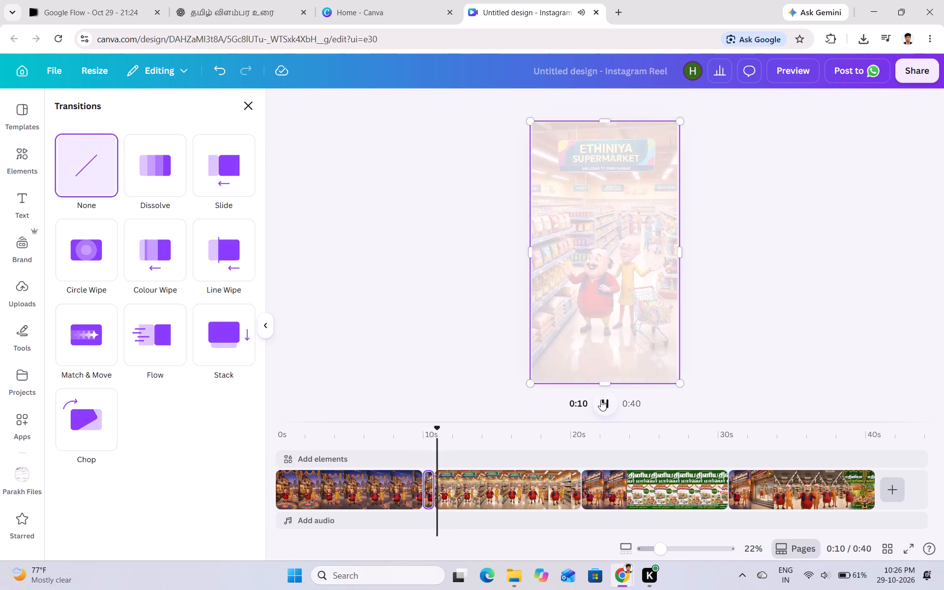
pyautogui.scroll(-1, 714, 419)
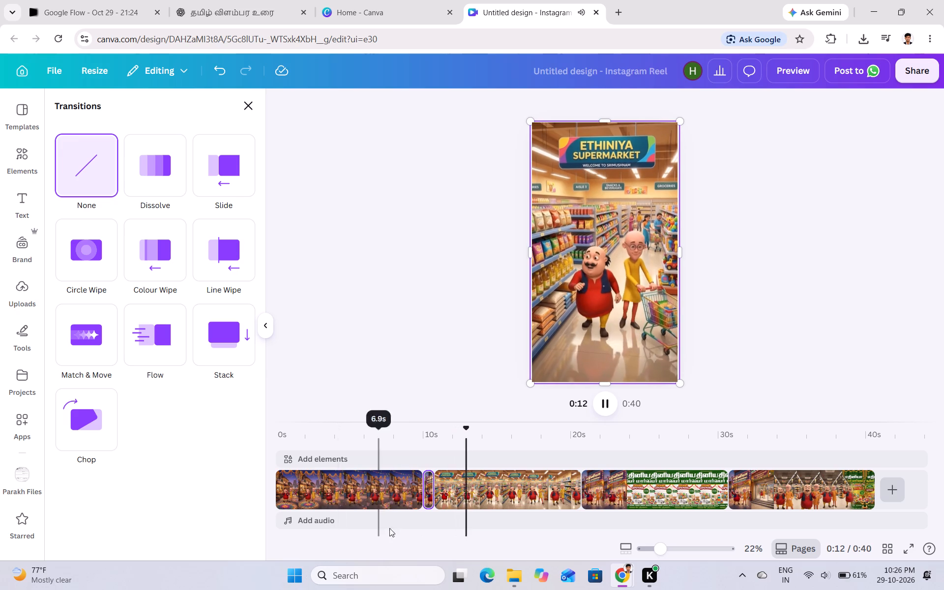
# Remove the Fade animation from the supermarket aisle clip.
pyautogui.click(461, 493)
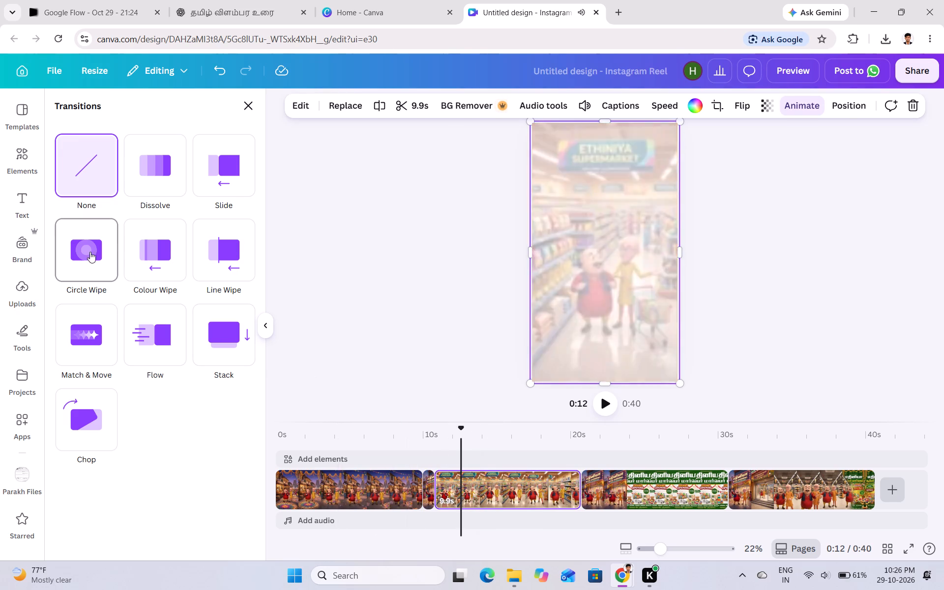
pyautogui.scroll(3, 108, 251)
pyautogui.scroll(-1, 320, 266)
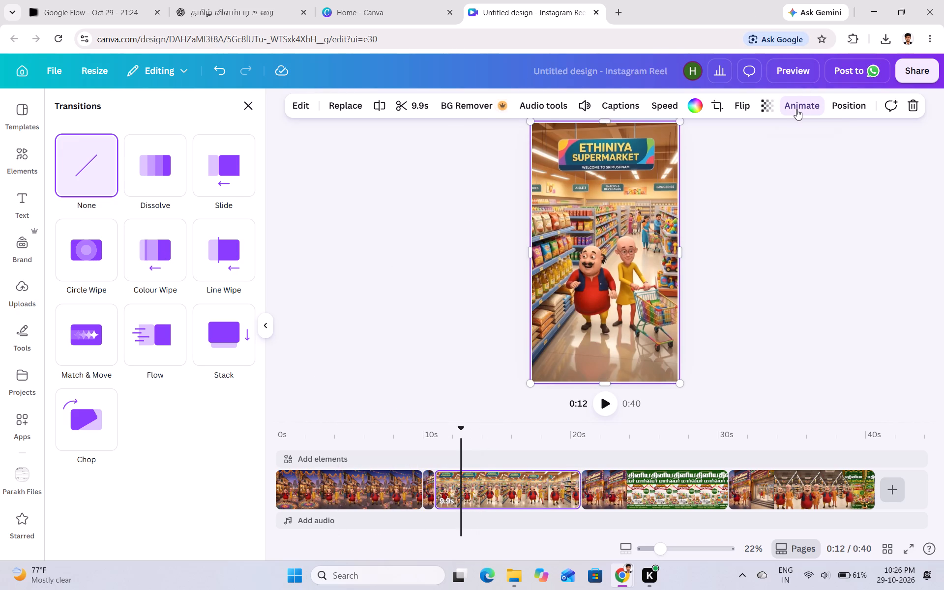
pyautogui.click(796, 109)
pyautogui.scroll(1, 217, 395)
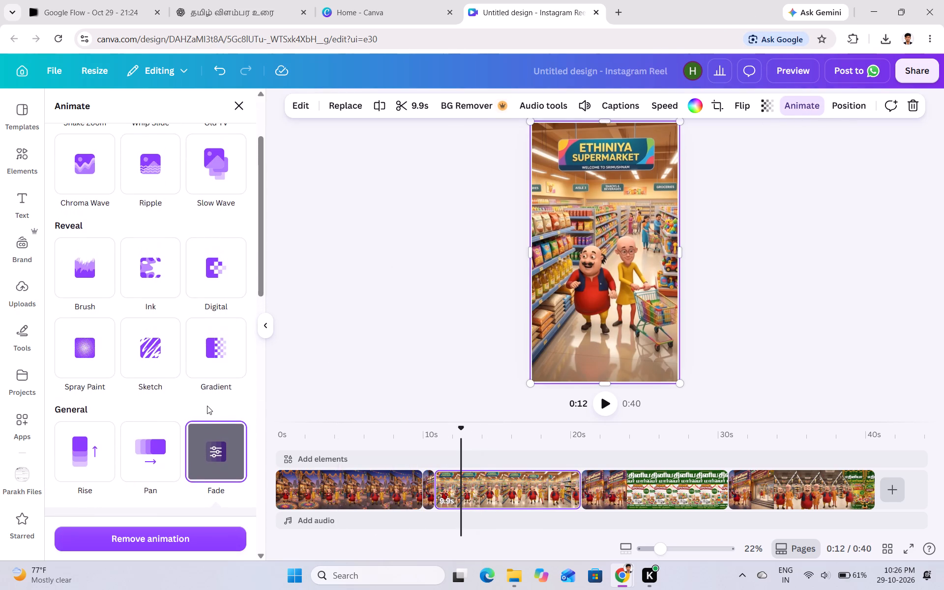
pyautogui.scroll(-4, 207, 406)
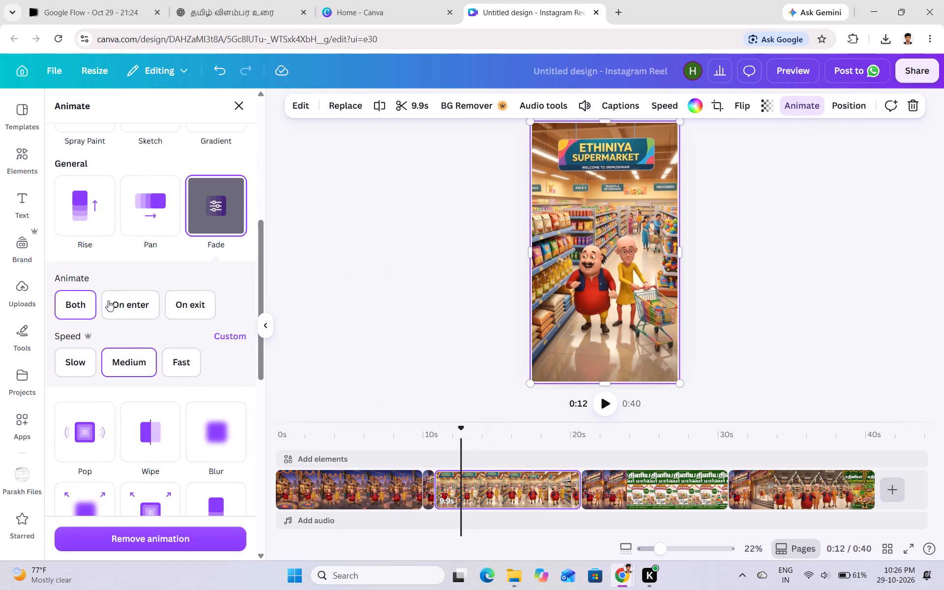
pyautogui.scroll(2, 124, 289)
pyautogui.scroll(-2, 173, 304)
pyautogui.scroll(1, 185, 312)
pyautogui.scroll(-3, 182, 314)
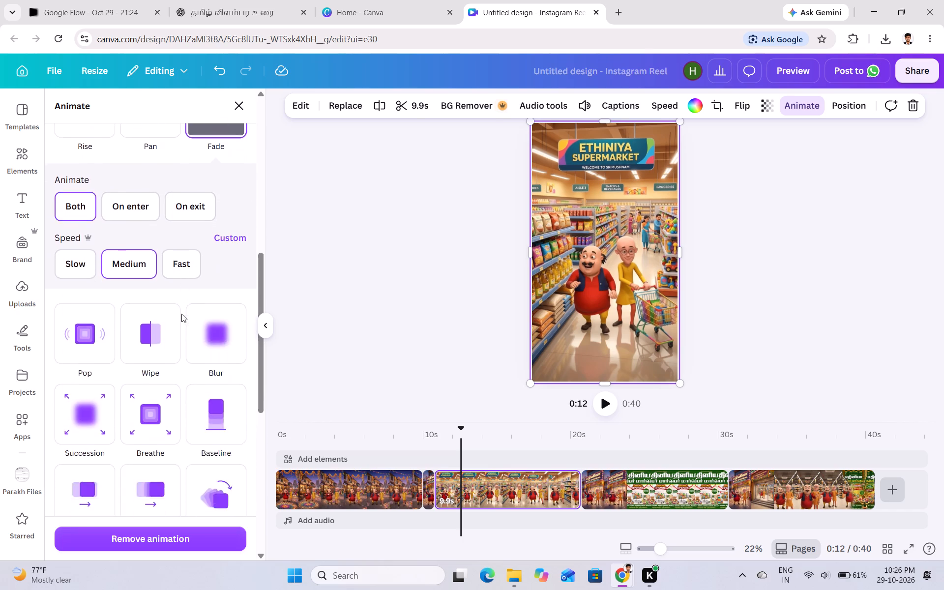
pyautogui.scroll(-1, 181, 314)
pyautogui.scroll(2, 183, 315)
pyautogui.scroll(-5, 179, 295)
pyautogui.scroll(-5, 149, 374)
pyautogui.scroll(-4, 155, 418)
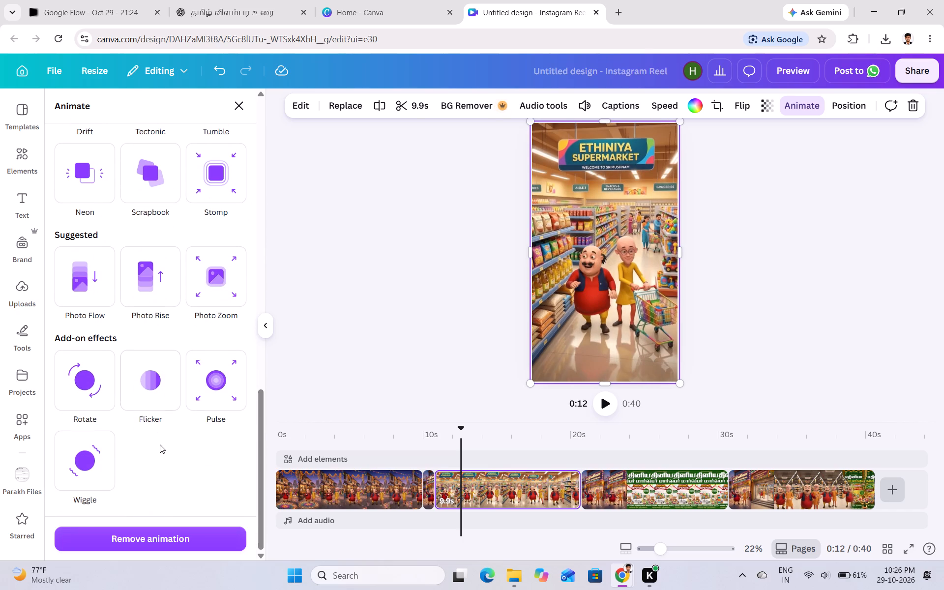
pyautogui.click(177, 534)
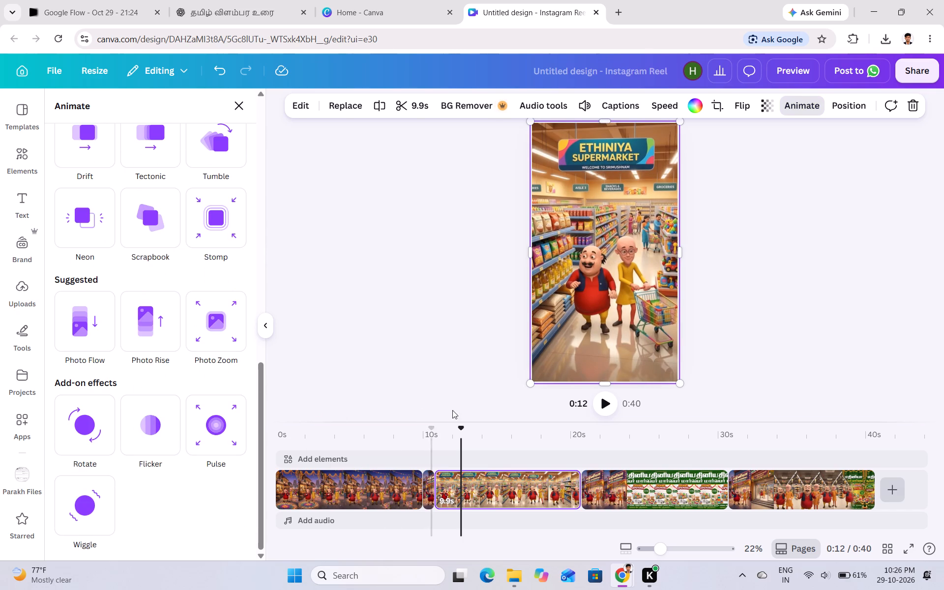
# Replay the transition from the street clip through the inserted storefront clip into the supermarket aisle clip, starting at about 8 s.
pyautogui.moveTo(459, 433); pyautogui.dragTo(400, 446)
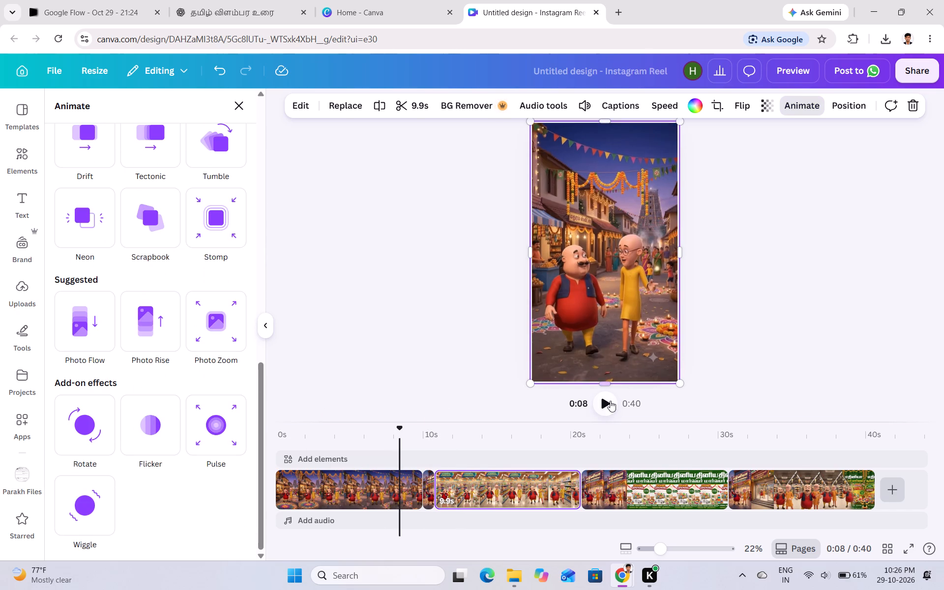
pyautogui.click(610, 401)
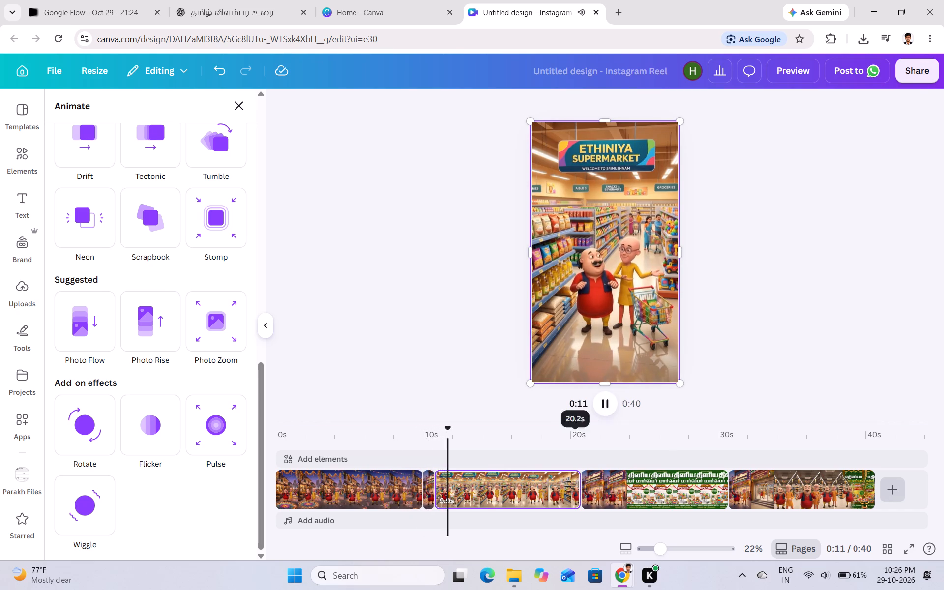
pyautogui.click(403, 498)
pyautogui.moveTo(418, 486); pyautogui.dragTo(426, 486)
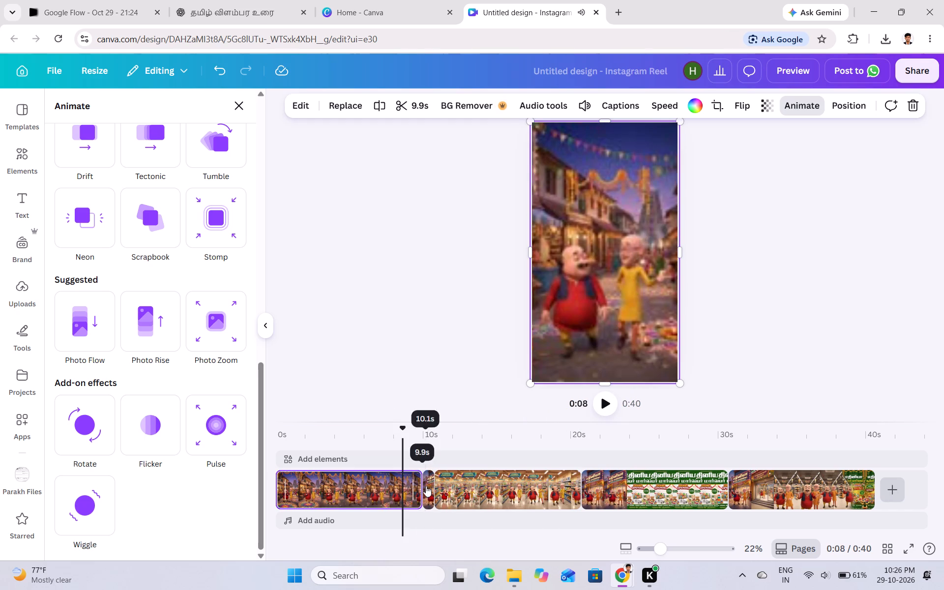
pyautogui.click(609, 408)
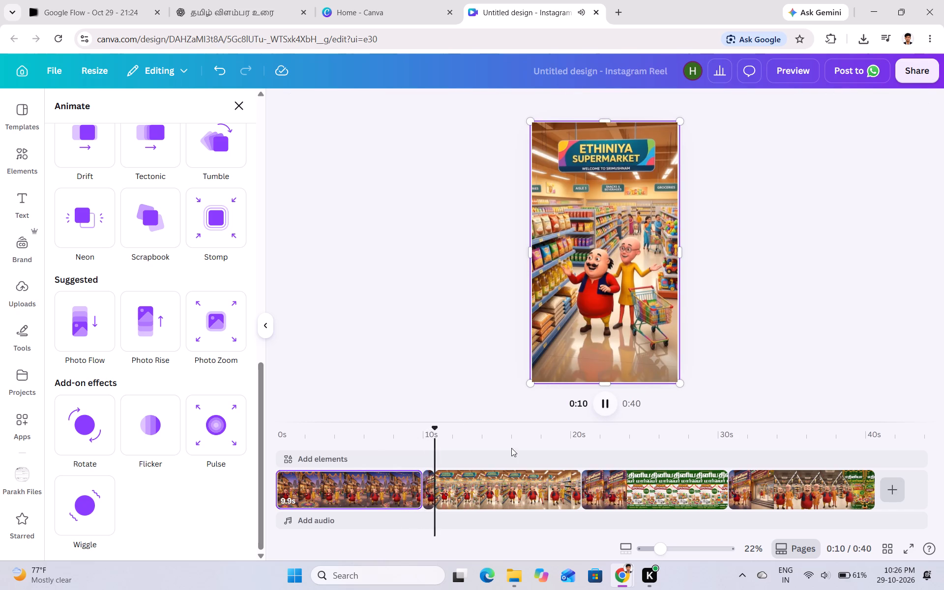
pyautogui.click(366, 506)
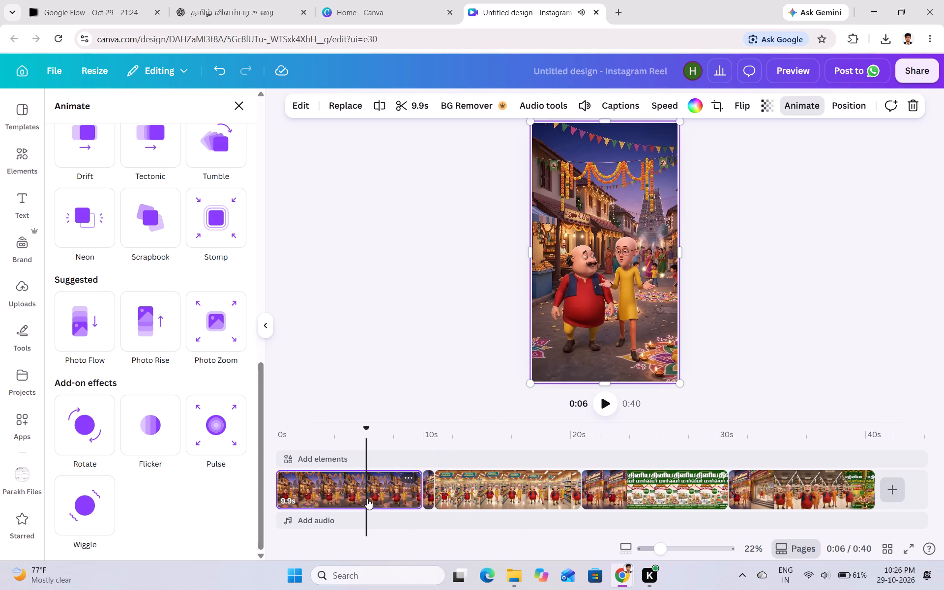
# Undo all the reel's edits, including the inserted storefront clip and its trims, back to an empty timeline.
pyautogui.hotkey('ctrl', 'z')
pyautogui.hotkey('ctrl', 'z')
pyautogui.hotkey('ctrl', 'z')
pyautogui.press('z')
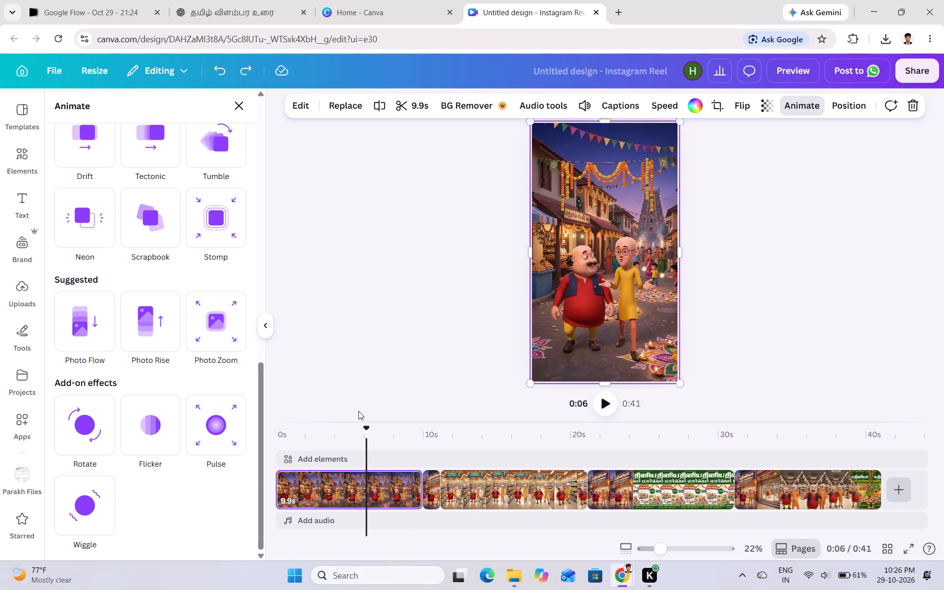
pyautogui.hotkey('ctrl', 'z')
pyautogui.hotkey('ctrl', 'z')
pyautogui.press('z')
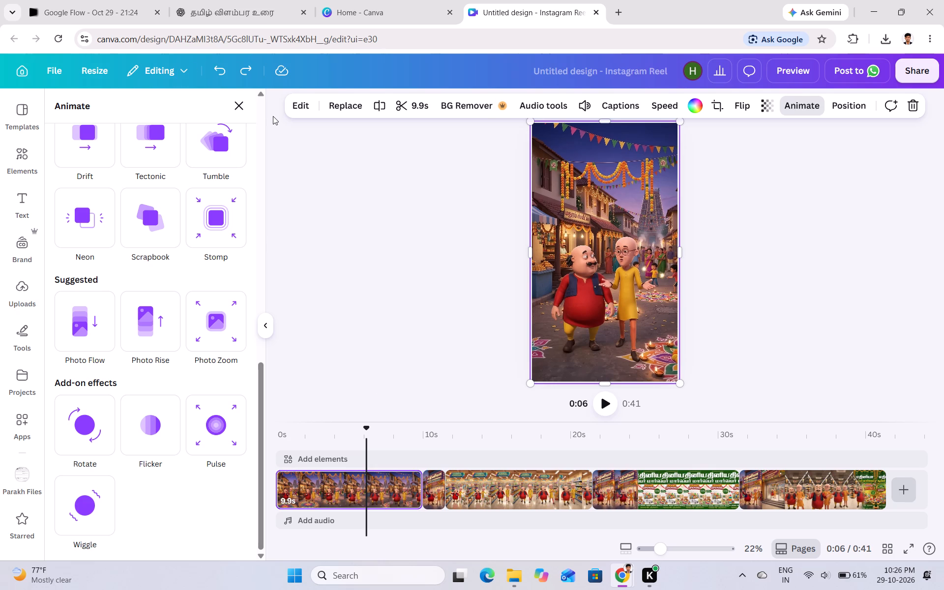
pyautogui.click(236, 110)
pyautogui.hotkey('ctrl', 'z')
pyautogui.hotkey('ctrl', 'z')
pyautogui.hotkey('ctrl', 'z')
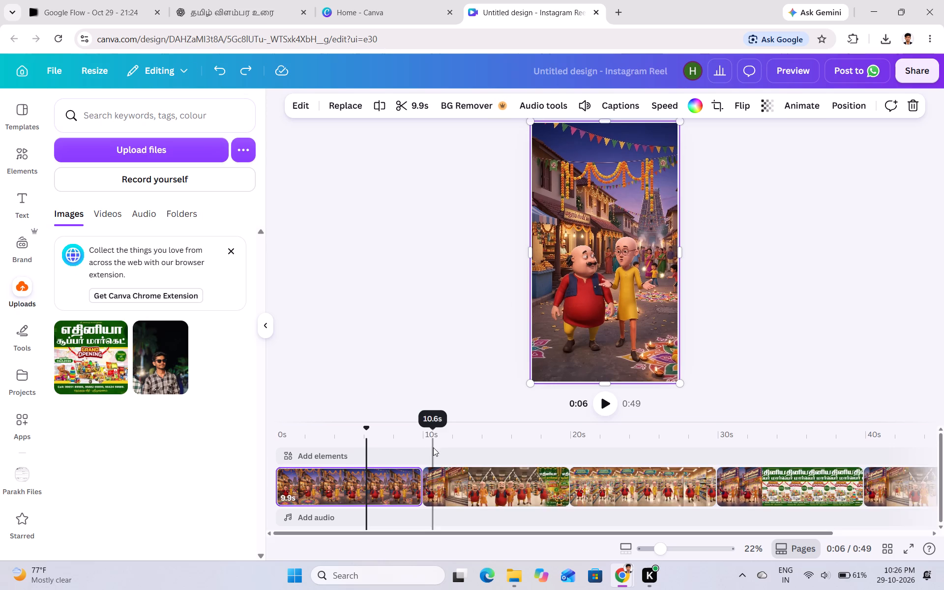
pyautogui.hotkey('ctrl', 'z')
pyautogui.hotkey('ctrl', 'z')
pyautogui.hotkey('ctrl', 'z')
pyautogui.hotkey('ctrl', 'z')
pyautogui.hotkey('ctrl', 'z')
pyautogui.hotkey('ctrl', 'z')
pyautogui.hotkey('ctrl', 'z')
pyautogui.hotkey('ctrl', 'z')
pyautogui.hotkey('ctrl', 'z')
pyautogui.hotkey('ctrl', 'z')
pyautogui.hotkey('ctrl', 'z')
pyautogui.hotkey('ctrl', 'z')
pyautogui.hotkey('ctrl', 'z')
pyautogui.hotkey('ctrl', 'z')
pyautogui.hotkey('ctrl', 'z')
pyautogui.hotkey('ctrl', 'z')
pyautogui.hotkey('ctrl', 'z')
pyautogui.hotkey('ctrl', 'z')
pyautogui.hotkey('ctrl', 'z')
pyautogui.hotkey('ctrl', 'z')
pyautogui.hotkey('ctrl', 'z')
pyautogui.hotkey('ctrl', 'z')
pyautogui.hotkey('ctrl', 'z')
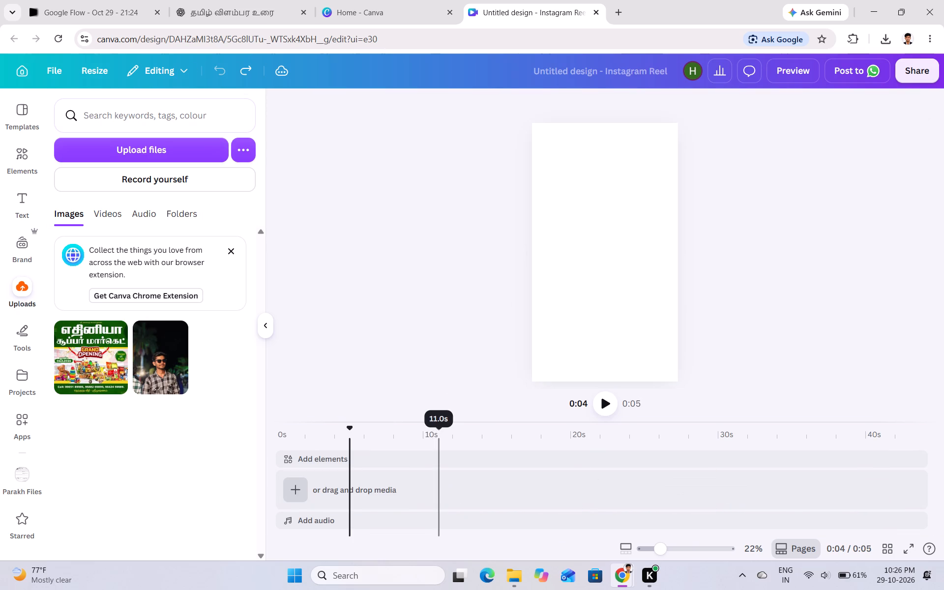
# Redo the placement of the street, supermarket aisle and storefront clips, and return the playhead to 0 s.
pyautogui.hotkey('ctrl', 'y')
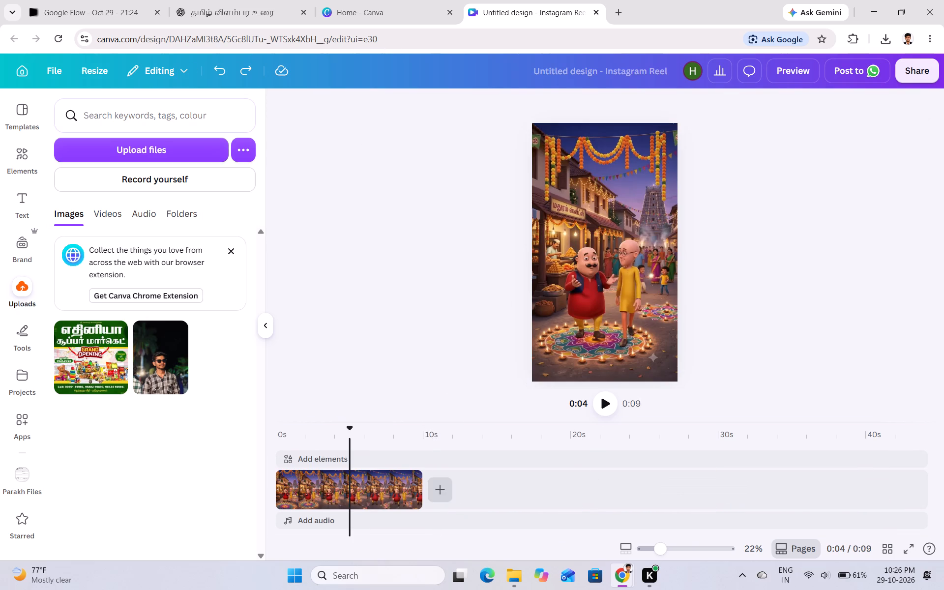
pyautogui.hotkey('ctrl', 'y')
pyautogui.hotkey('ctrl', 'y')
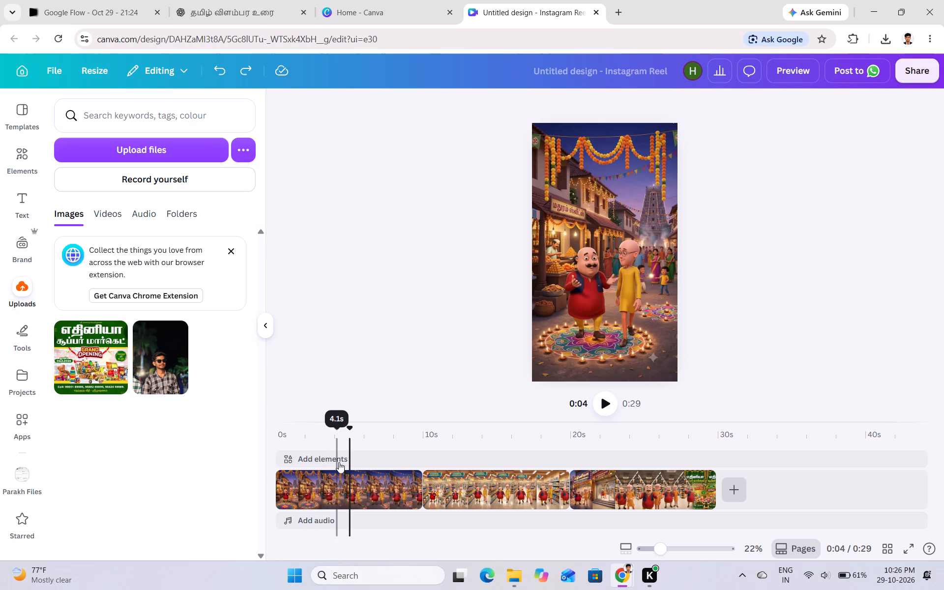
pyautogui.moveTo(349, 433); pyautogui.dragTo(248, 444)
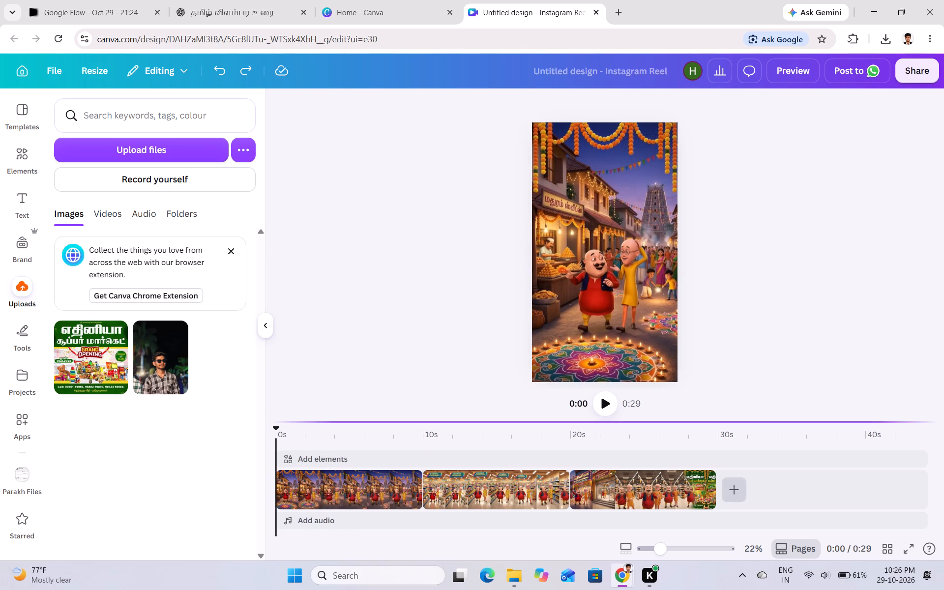
# Preview the three-clip reel from the start.
pyautogui.click(605, 415)
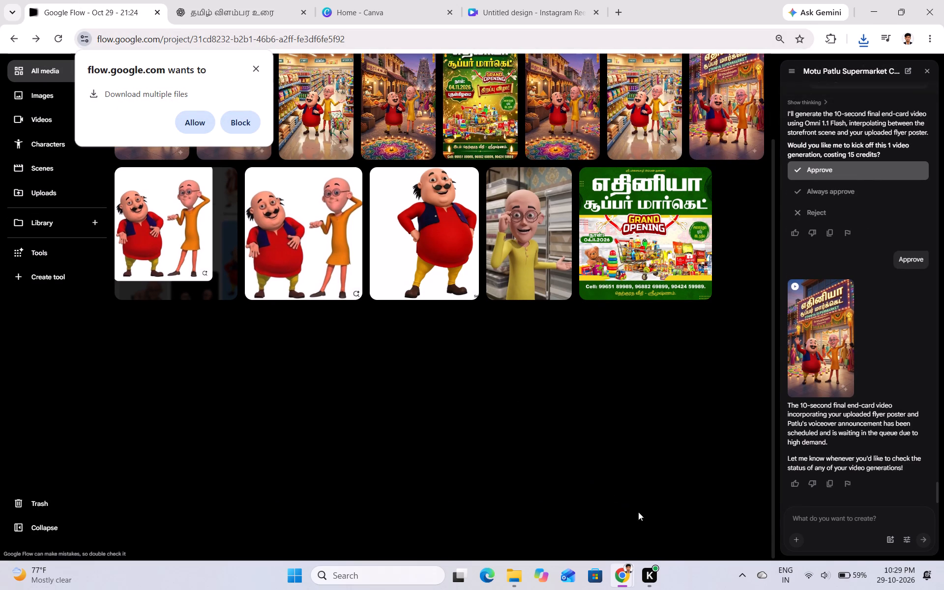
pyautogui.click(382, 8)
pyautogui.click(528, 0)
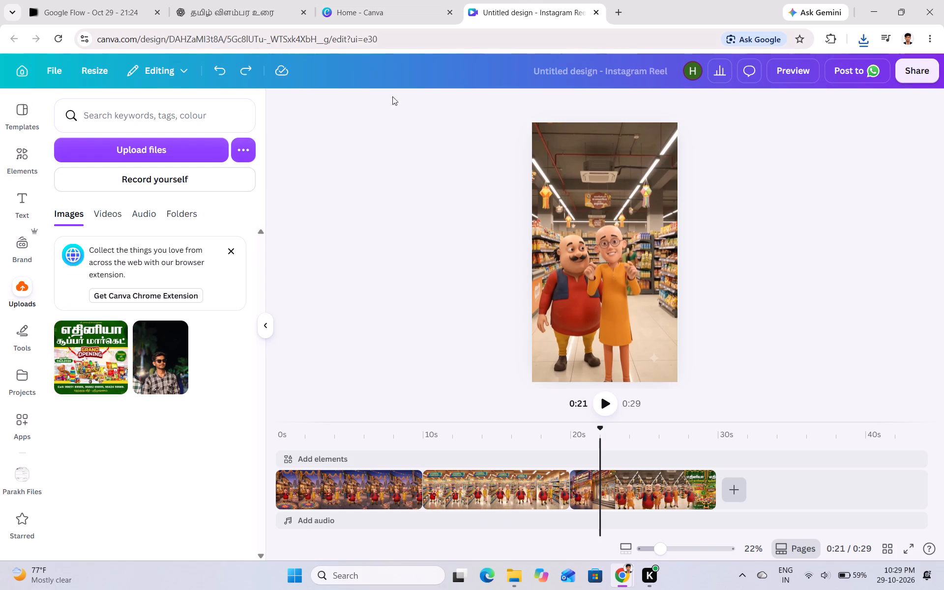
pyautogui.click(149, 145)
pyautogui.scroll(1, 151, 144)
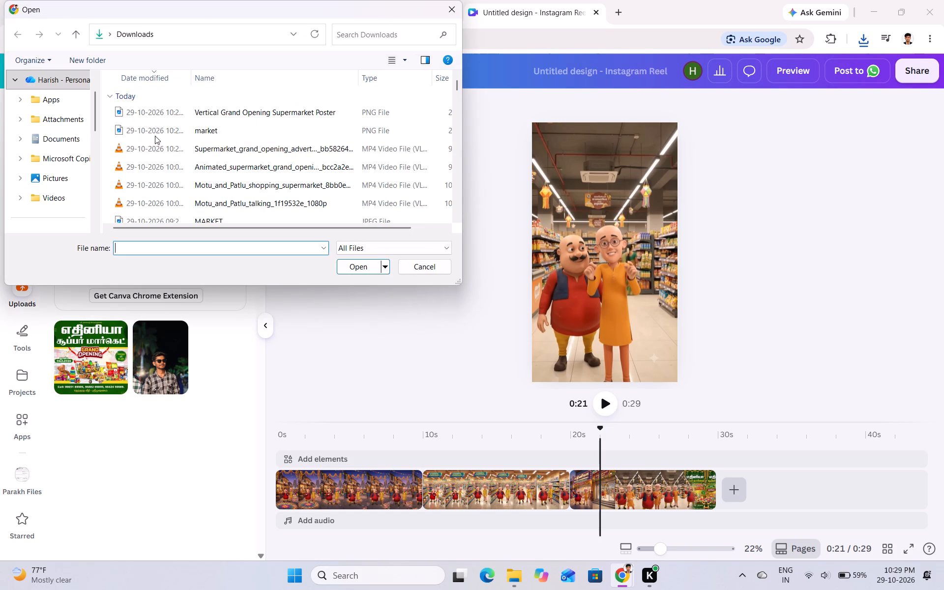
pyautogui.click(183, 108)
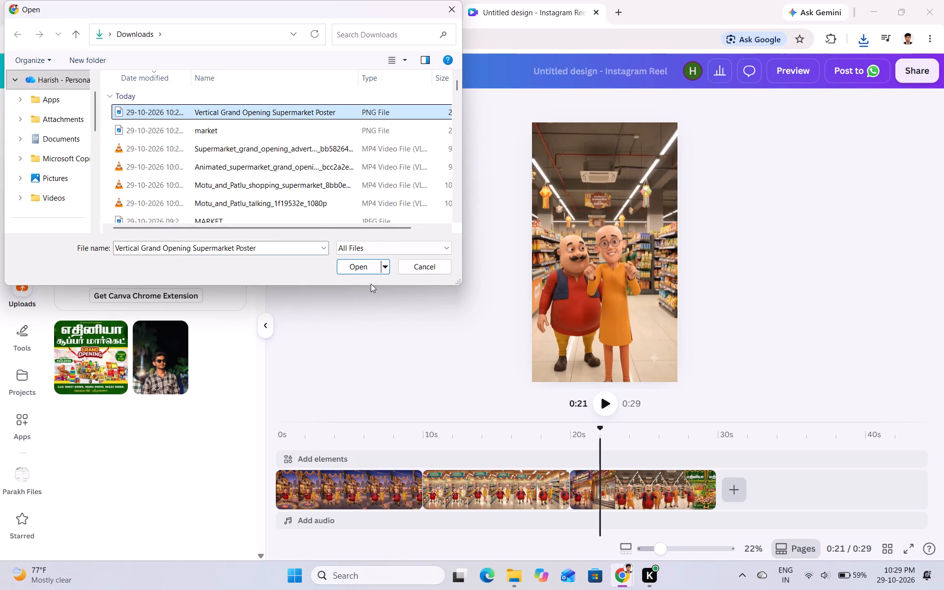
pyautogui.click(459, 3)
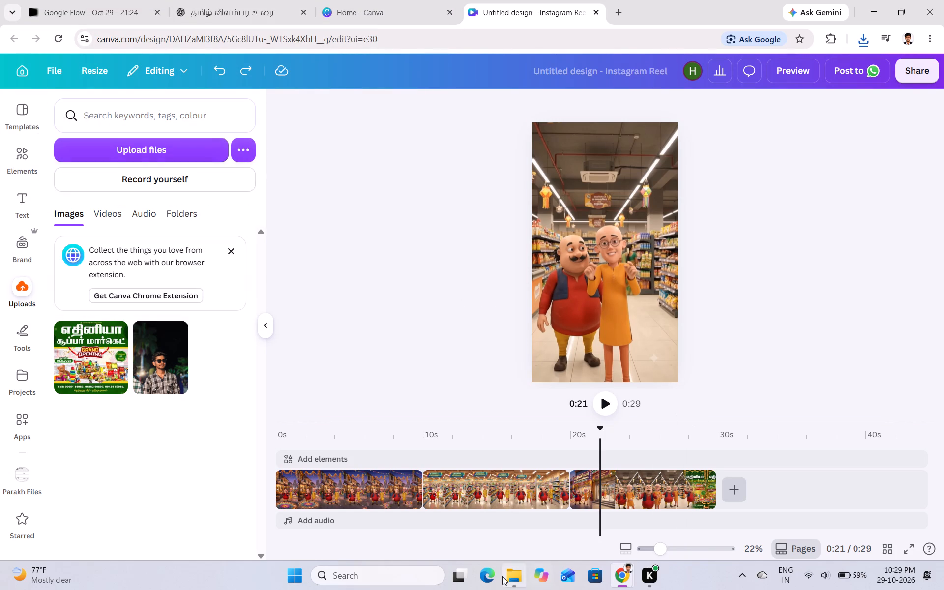
# Open the downloaded Vertical Grand Opening Supermarket Poster image from the Downloads folder, examine it, and return to the Canva design.
pyautogui.scroll(-1, 483, 560)
pyautogui.click(506, 574)
pyautogui.scroll(1, 245, 250)
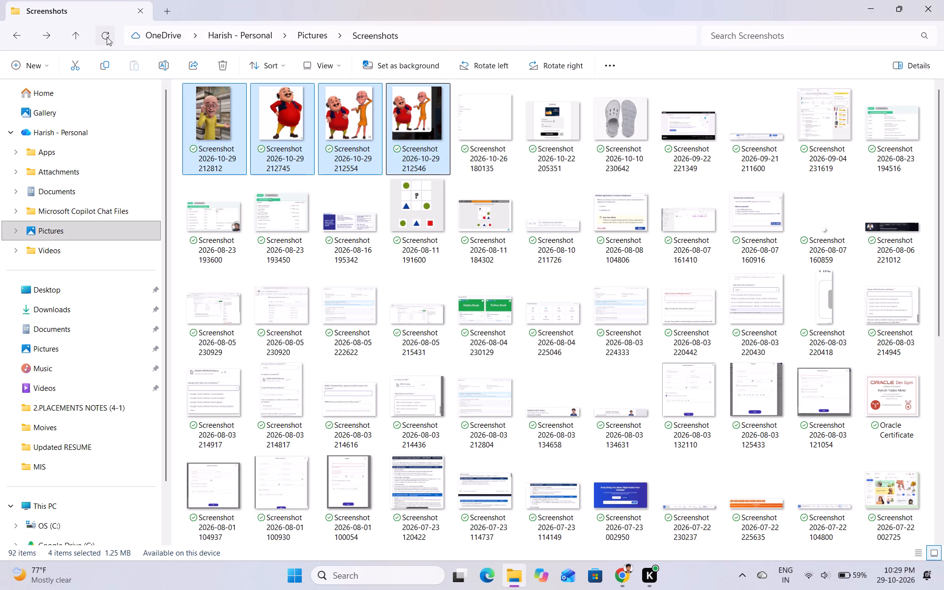
pyautogui.click(107, 37)
pyautogui.click(107, 37)
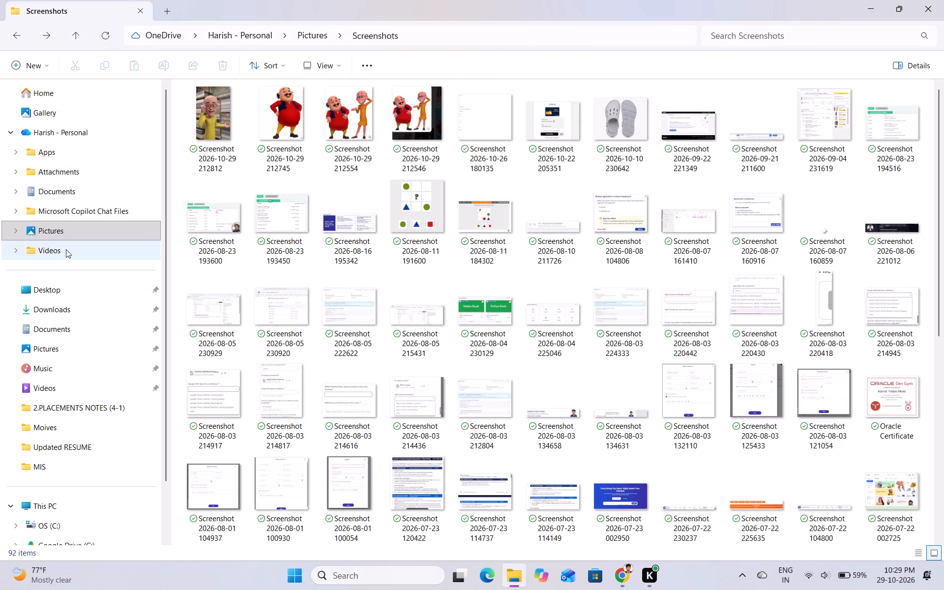
pyautogui.click(69, 304)
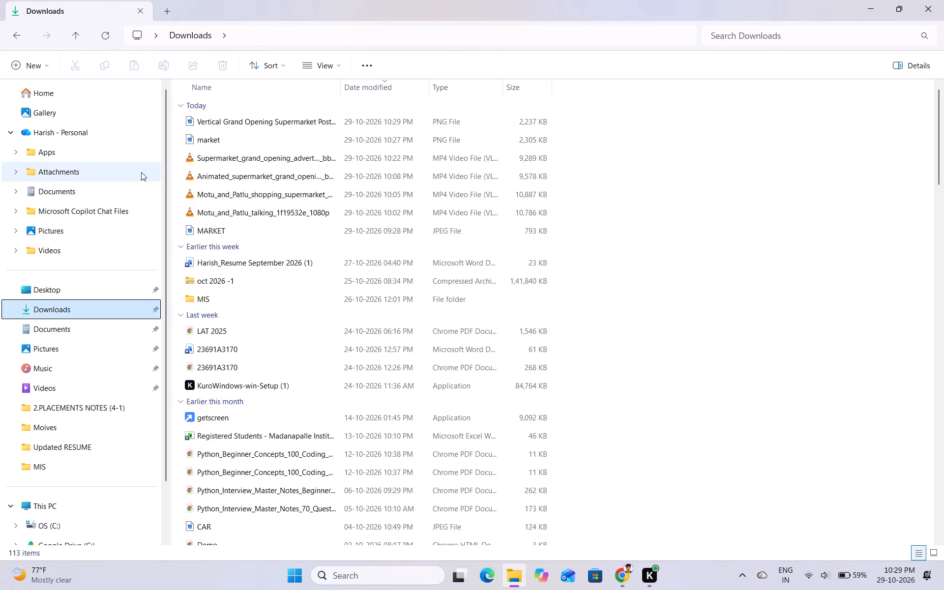
pyautogui.doubleClick(214, 123)
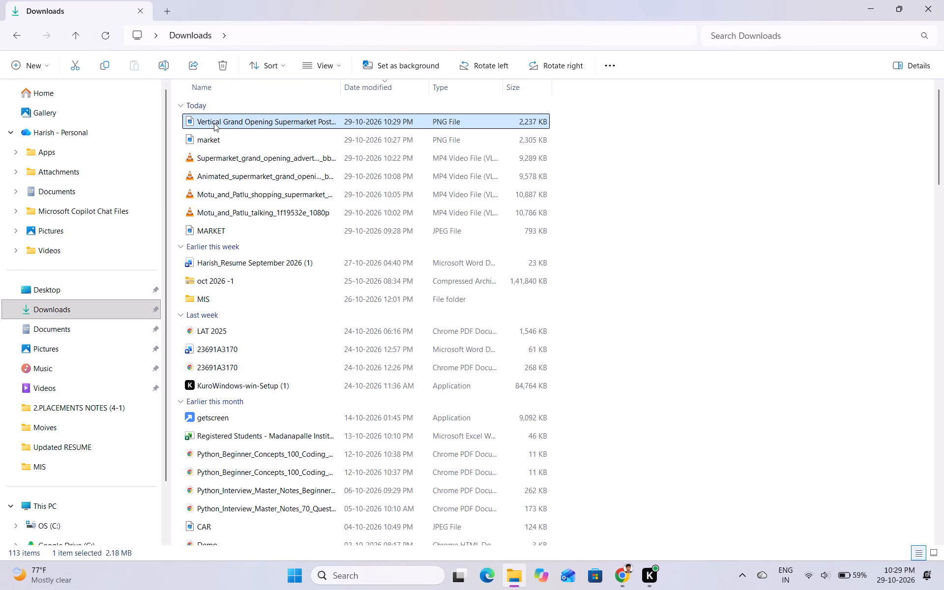
pyautogui.click(928, 5)
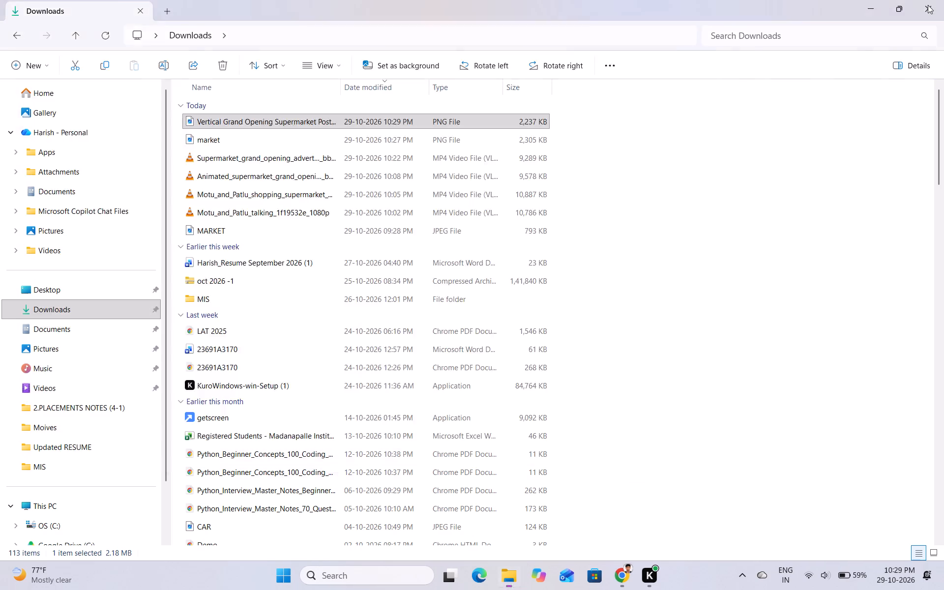
pyautogui.click(720, 46)
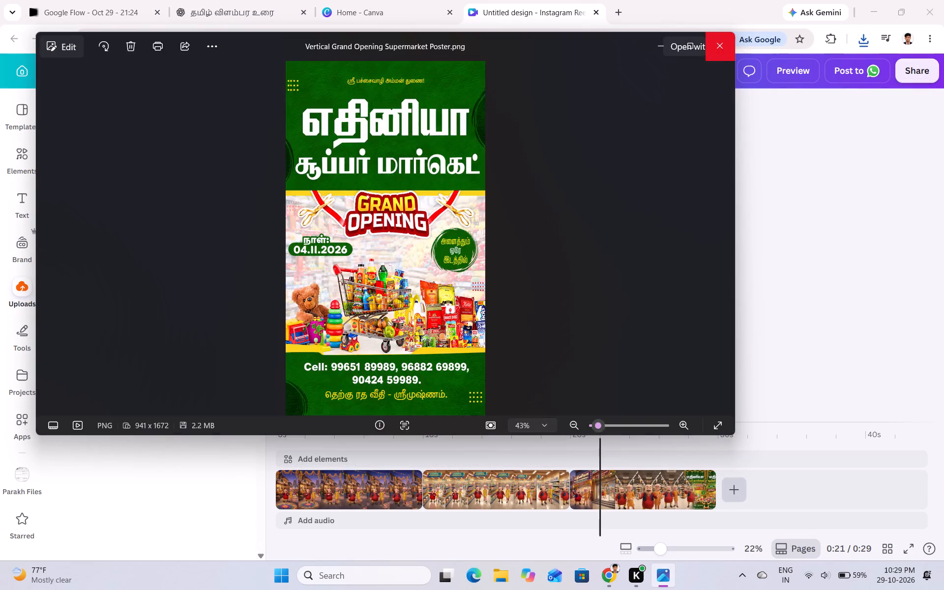
pyautogui.click(506, 22)
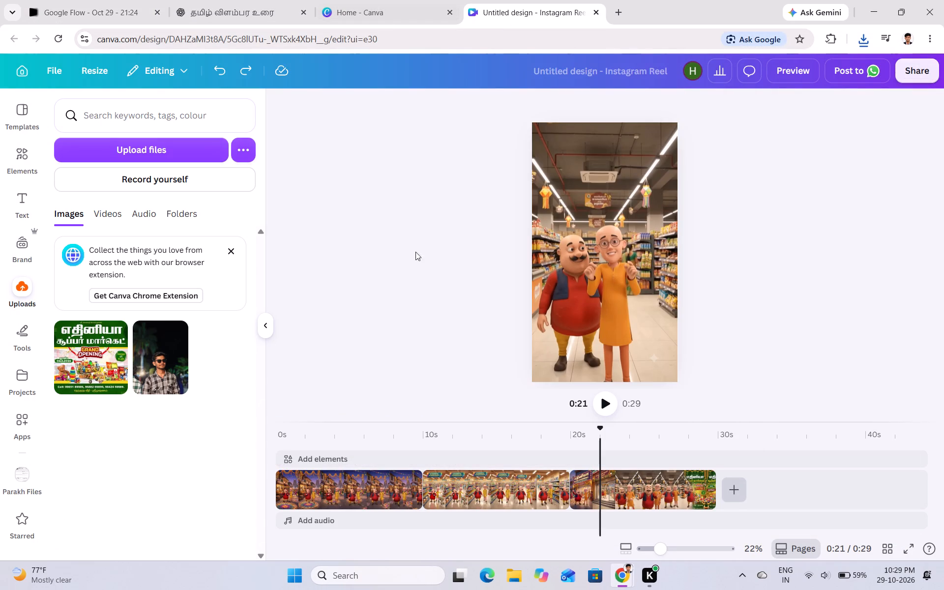
# Replace the third clip on the timeline with the most recently uploaded storefront video that ends on the grand-opening poster.
pyautogui.scroll(-1, 456, 361)
pyautogui.click(619, 481)
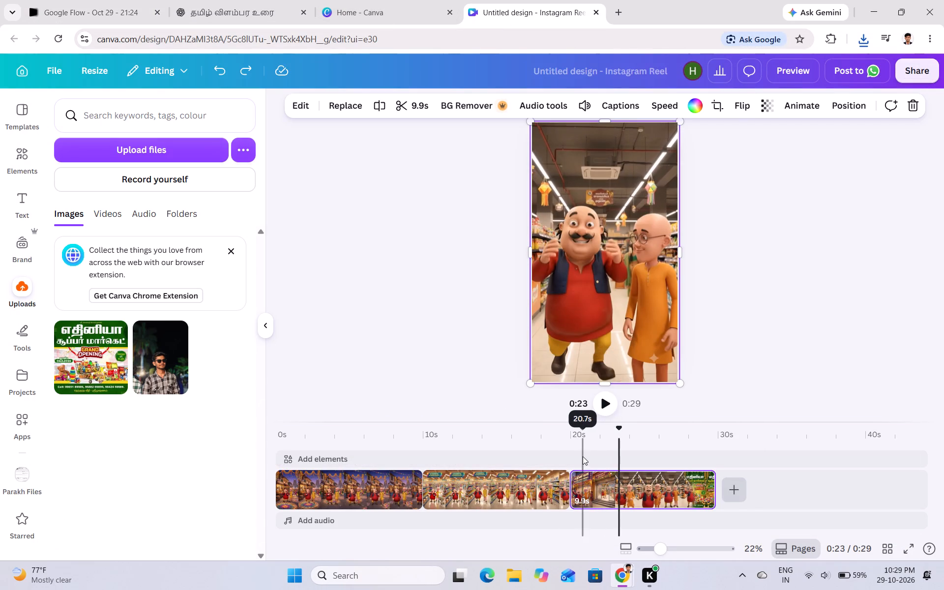
pyautogui.click(910, 107)
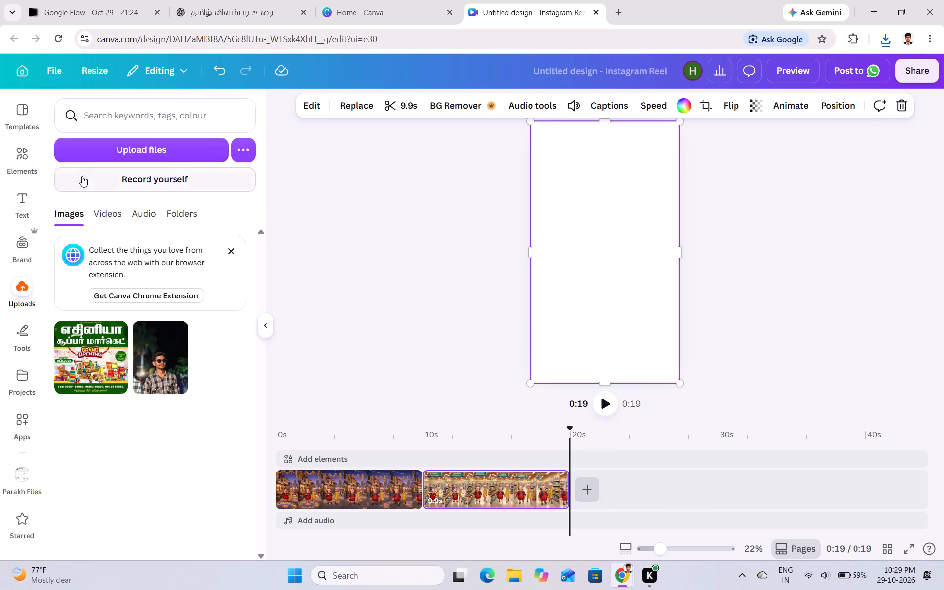
pyautogui.click(108, 208)
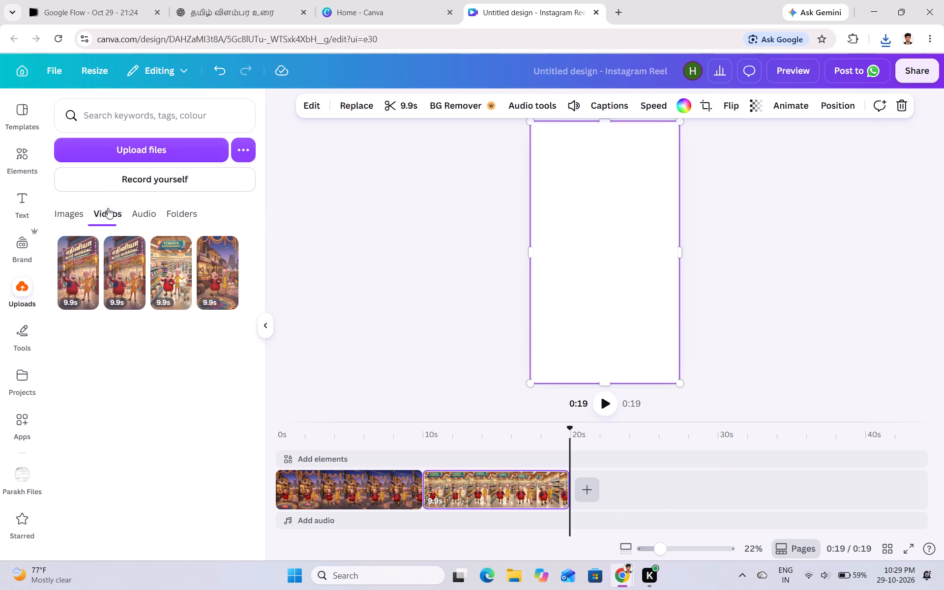
pyautogui.click(79, 272)
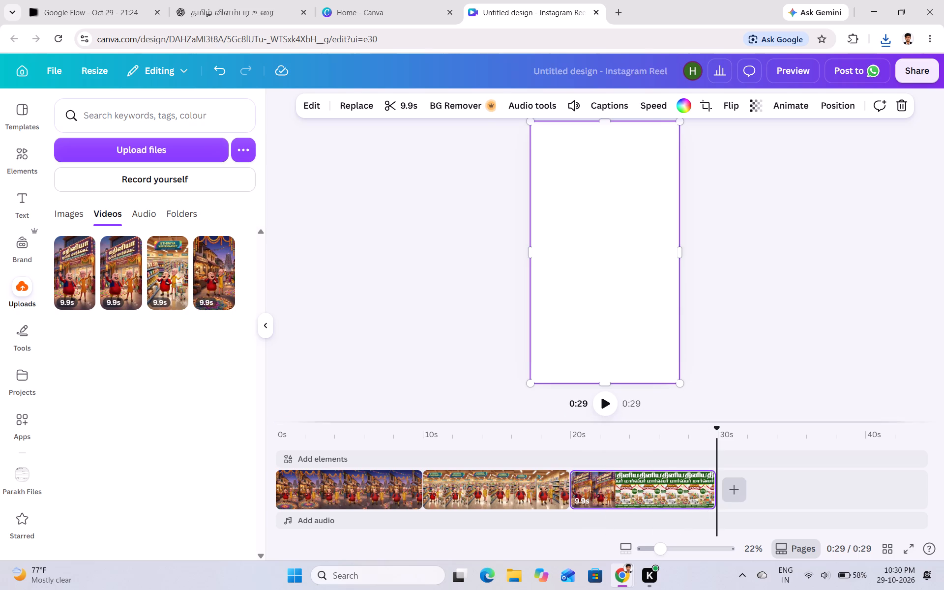
# Move the playhead to 0:23 in the last clip, where the storefront scene changes to the poster.
pyautogui.moveTo(717, 427); pyautogui.dragTo(616, 454)
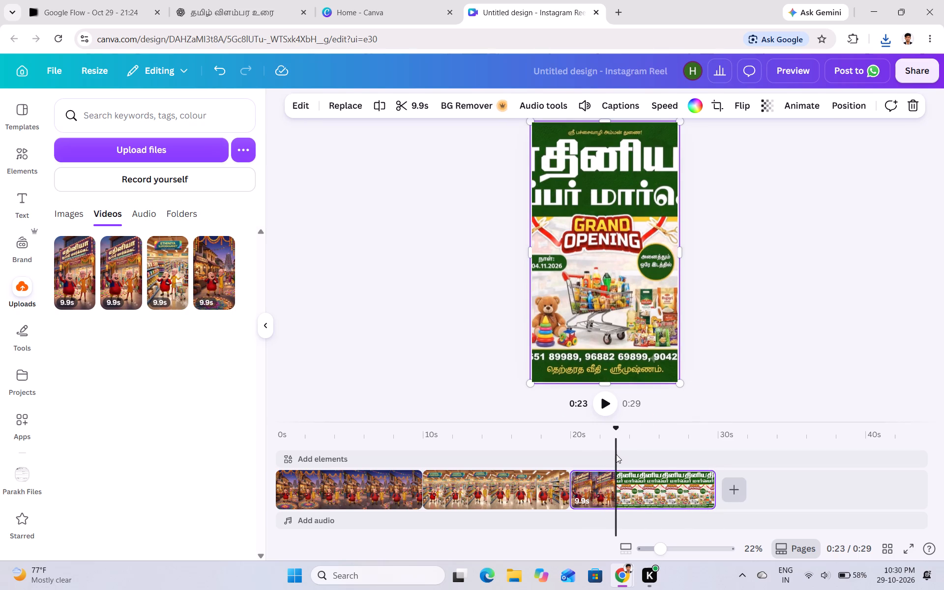
# In the Canva reel, set the playhead to about 22 s and upload the Vertical Grand Opening Supermarket Poster PNG from Downloads.
pyautogui.click(632, 485)
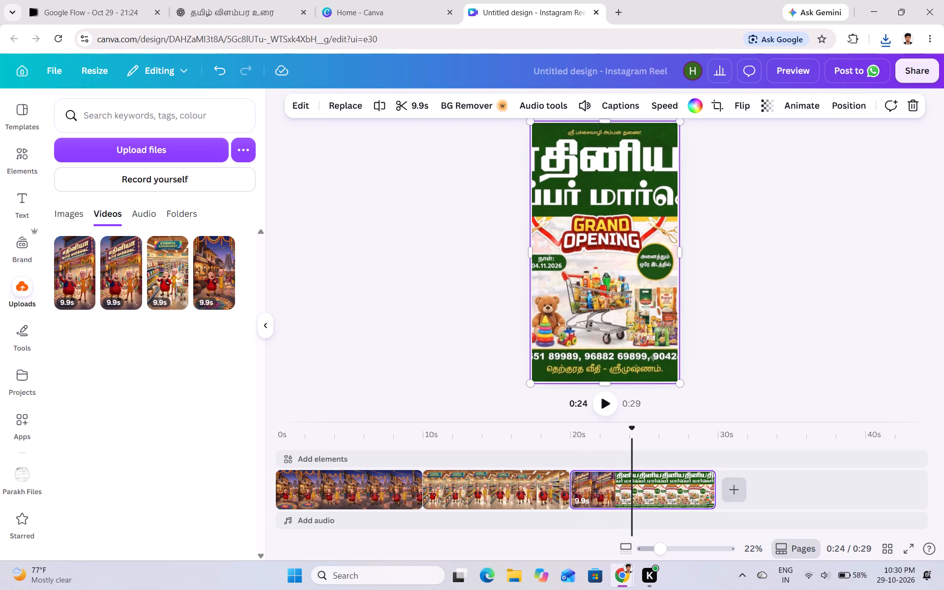
pyautogui.moveTo(627, 427); pyautogui.dragTo(613, 436)
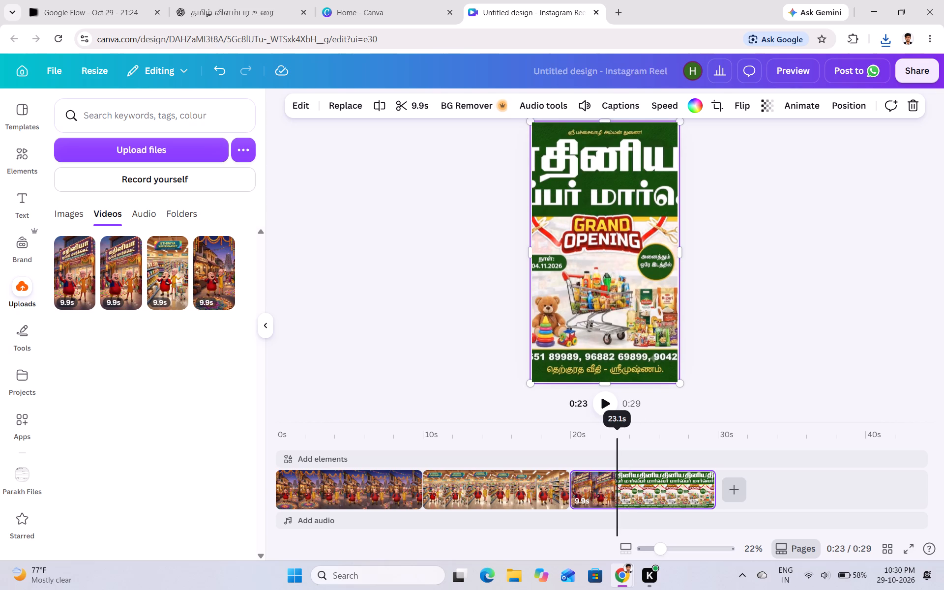
pyautogui.moveTo(613, 436); pyautogui.dragTo(609, 436)
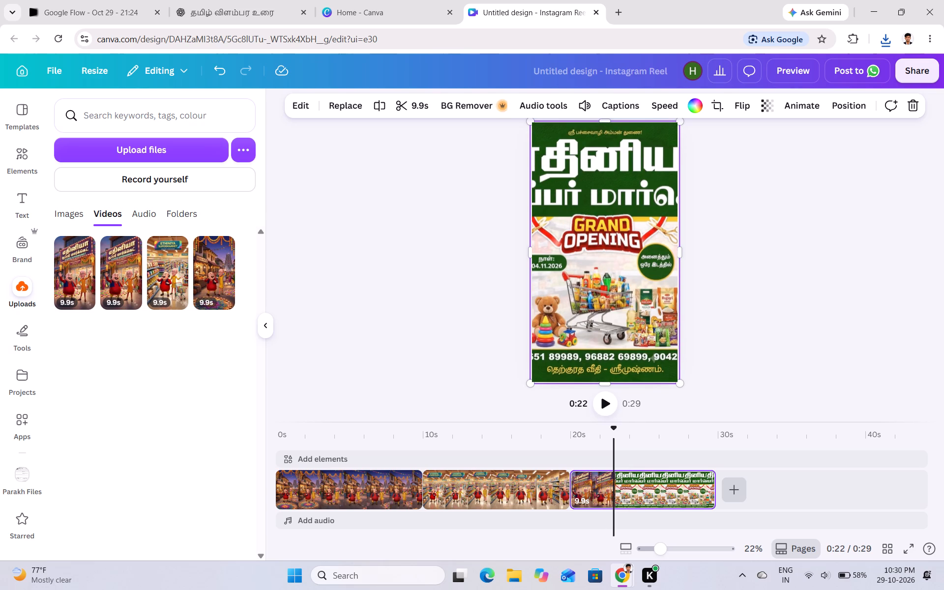
pyautogui.click(139, 151)
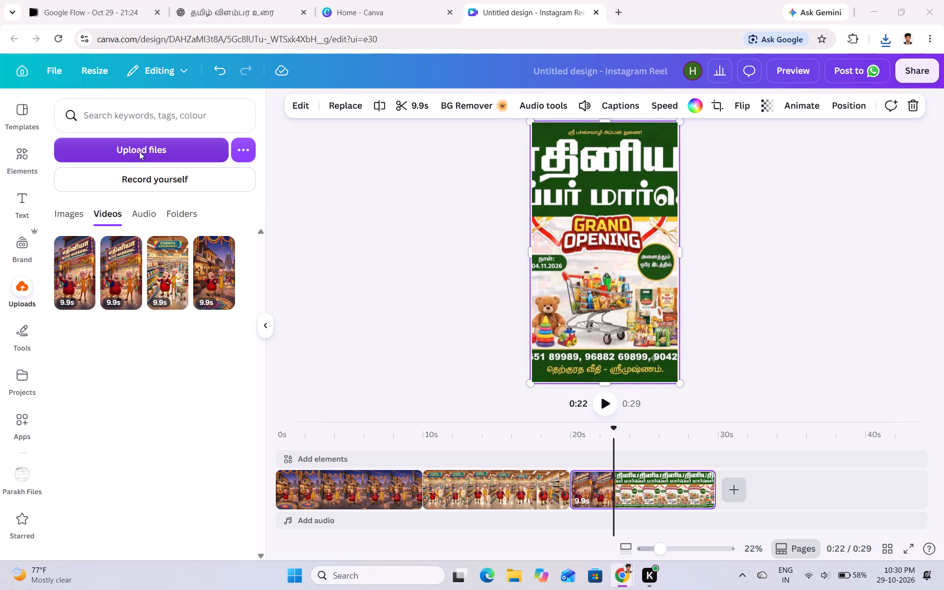
pyautogui.scroll(1, 144, 144)
pyautogui.click(183, 111)
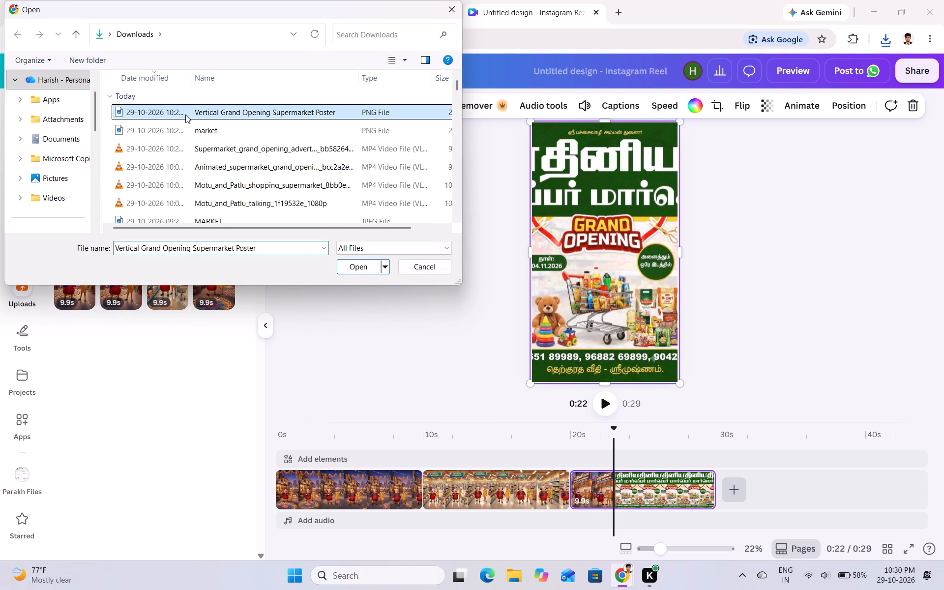
pyautogui.scroll(-1, 359, 262)
pyautogui.click(366, 269)
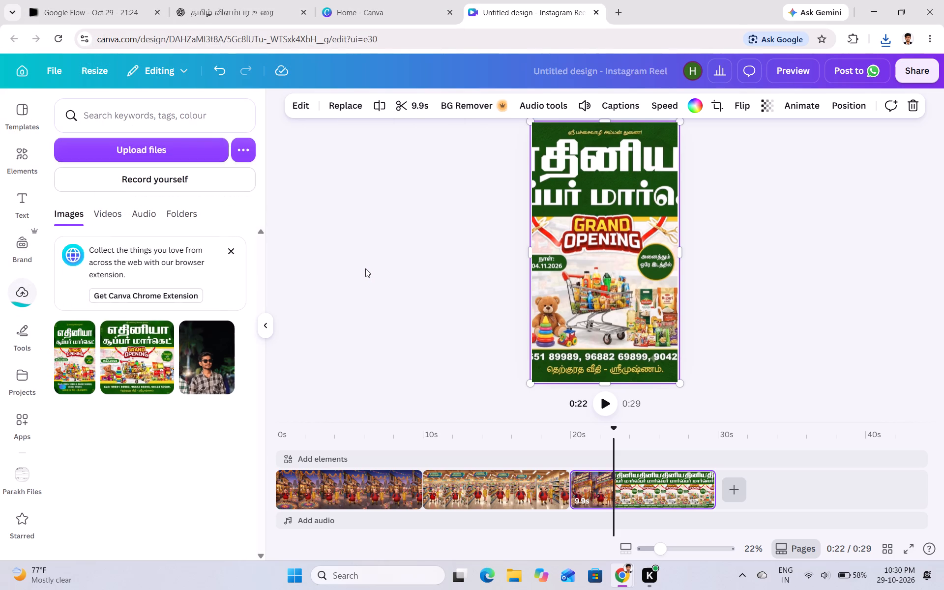
# Add the uploaded poster as a 7.2 s overlay above the third clip, covering the old poster through to the clip's end.
pyautogui.click(78, 364)
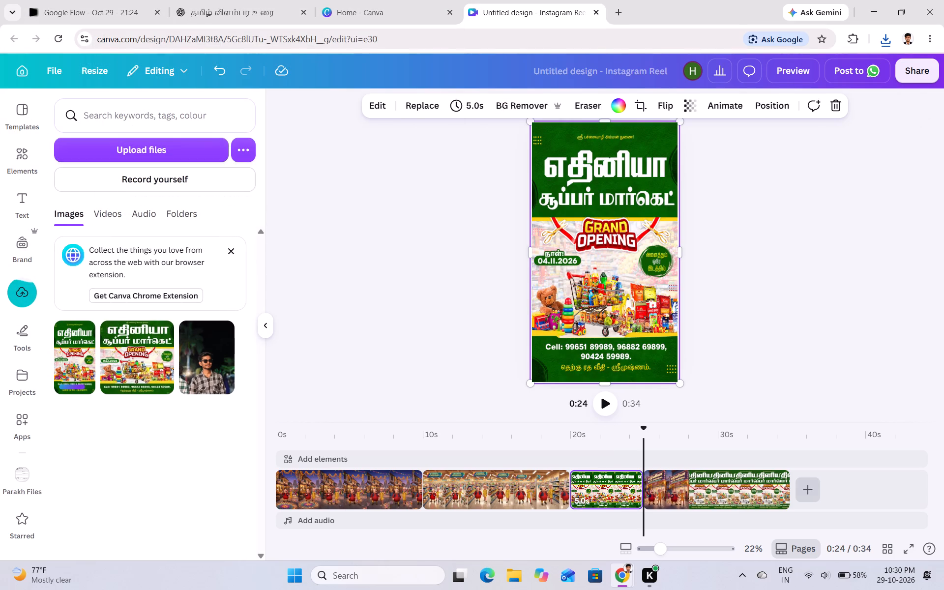
pyautogui.moveTo(603, 490); pyautogui.dragTo(601, 463)
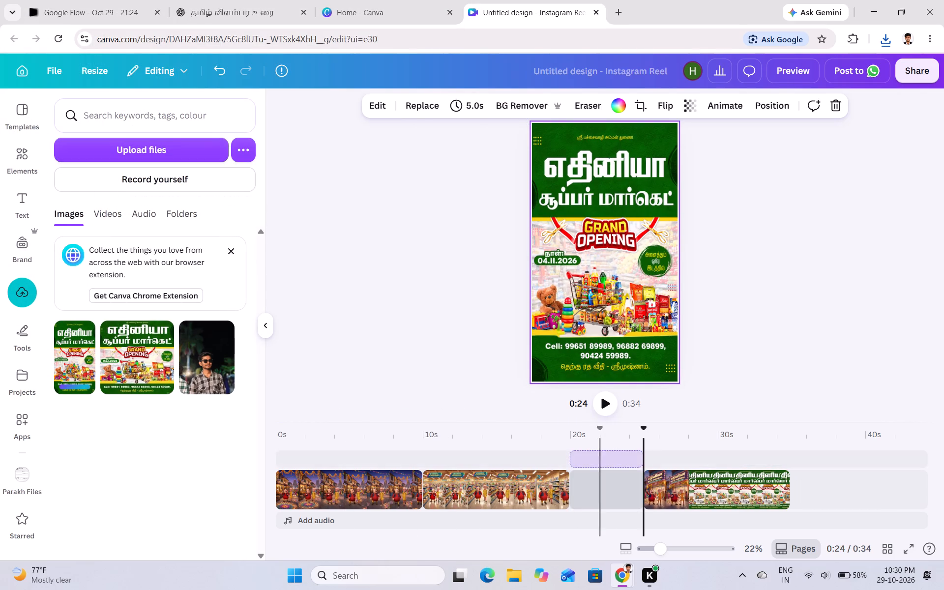
pyautogui.moveTo(601, 463); pyautogui.dragTo(715, 465)
pyautogui.moveTo(694, 456); pyautogui.dragTo(637, 477)
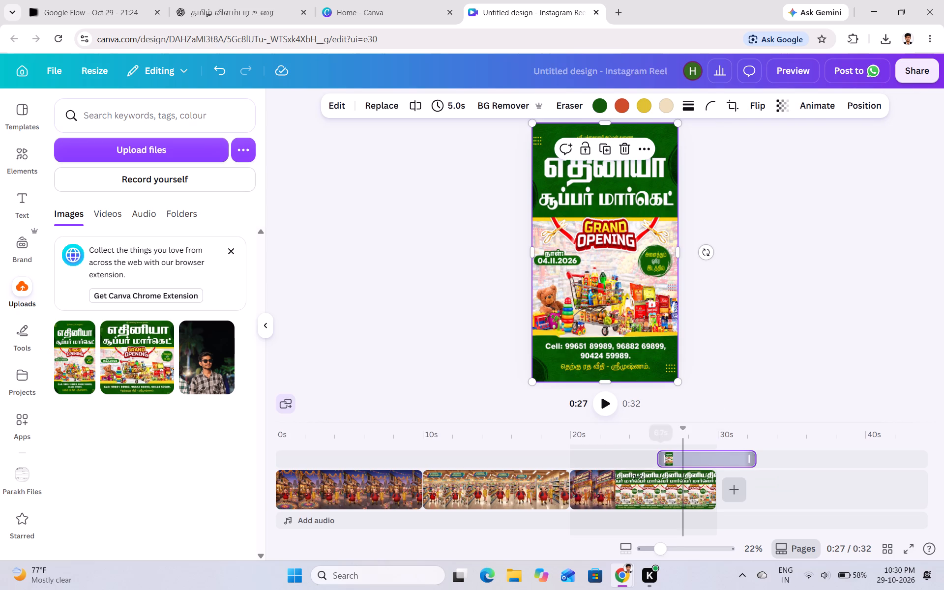
pyautogui.moveTo(637, 477); pyautogui.dragTo(621, 478)
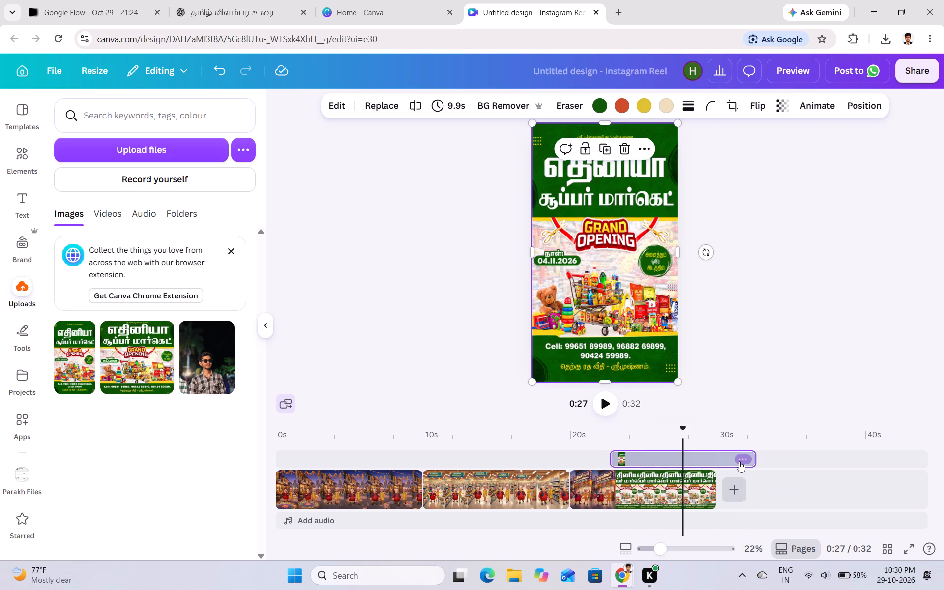
pyautogui.moveTo(751, 456); pyautogui.dragTo(710, 471)
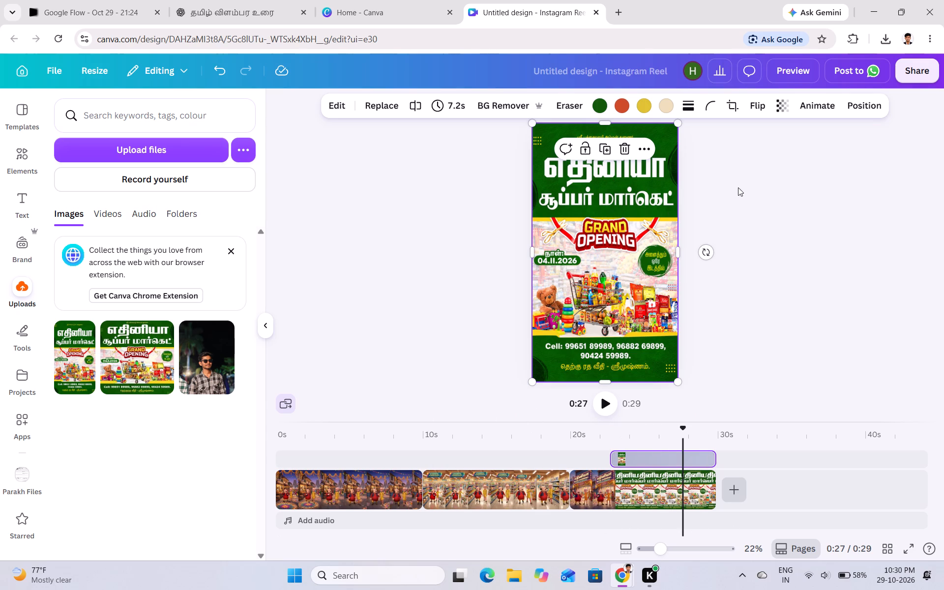
# Preview the available animations for the overlay poster, apply Drift, and raise its intensity to about three quarters.
pyautogui.click(811, 104)
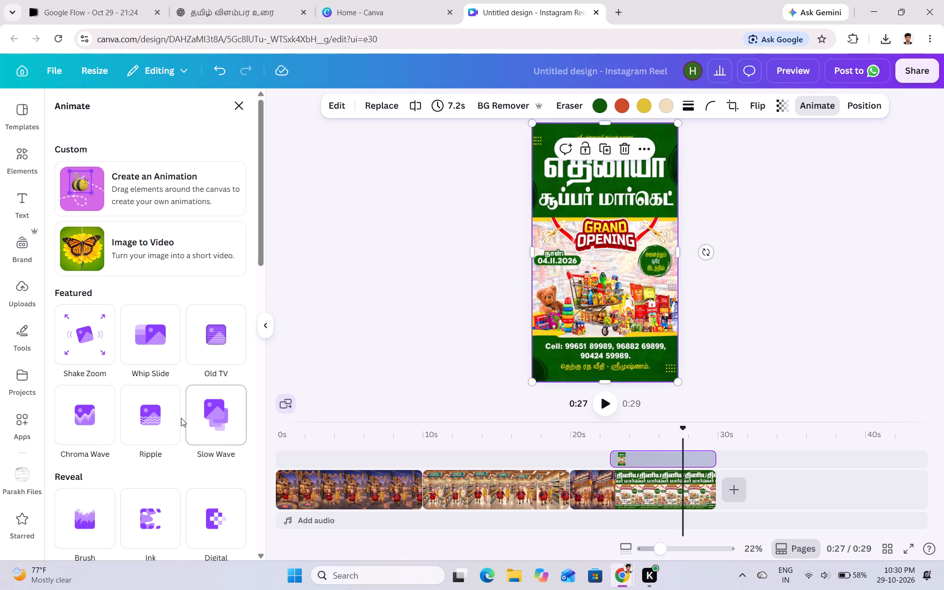
pyautogui.scroll(-2, 153, 422)
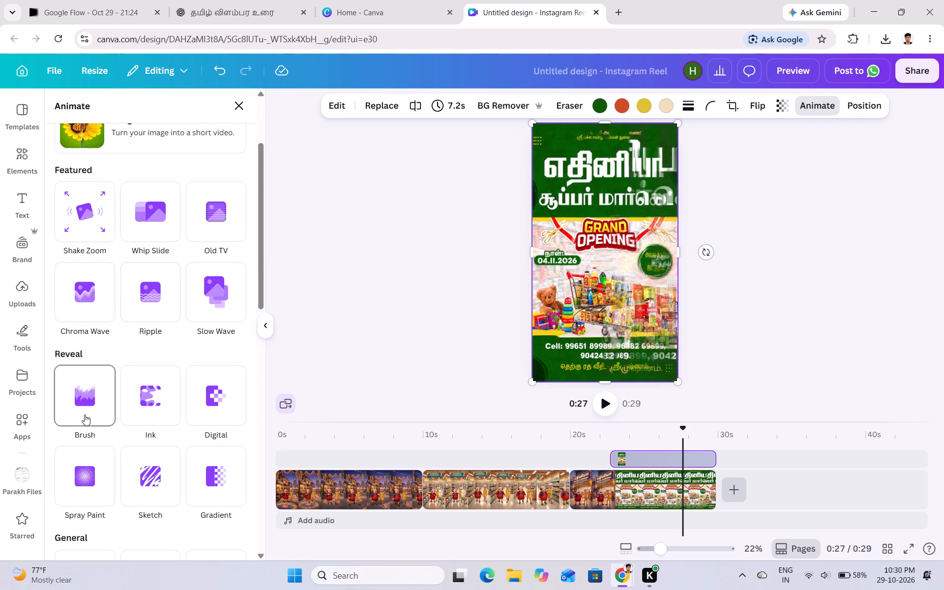
pyautogui.scroll(-1, 206, 399)
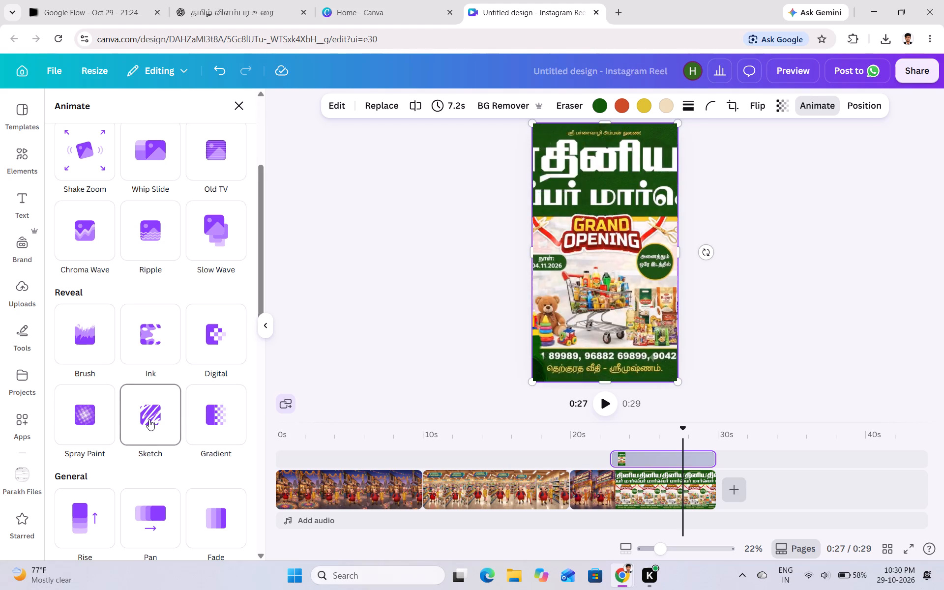
pyautogui.scroll(-3, 88, 414)
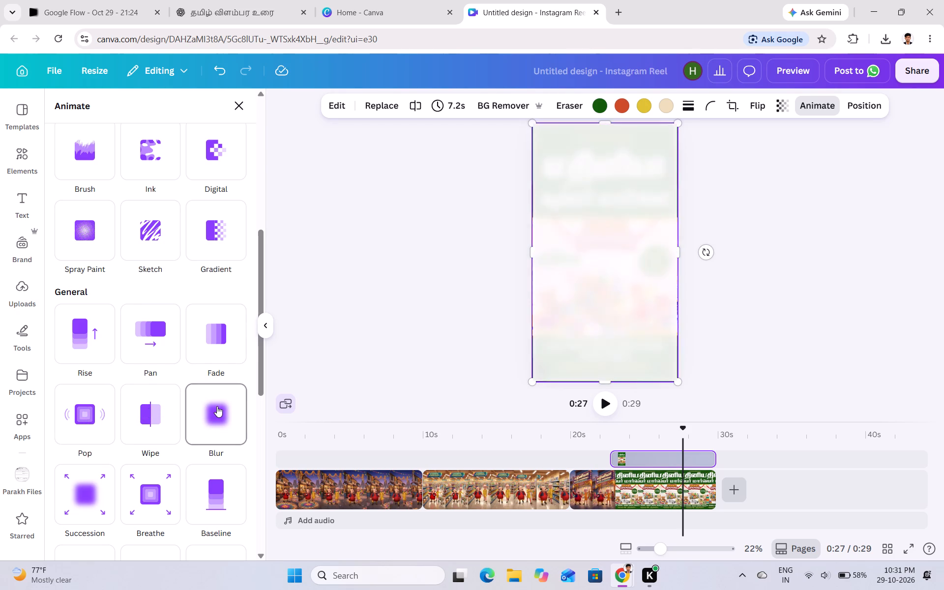
pyautogui.scroll(-1, 217, 406)
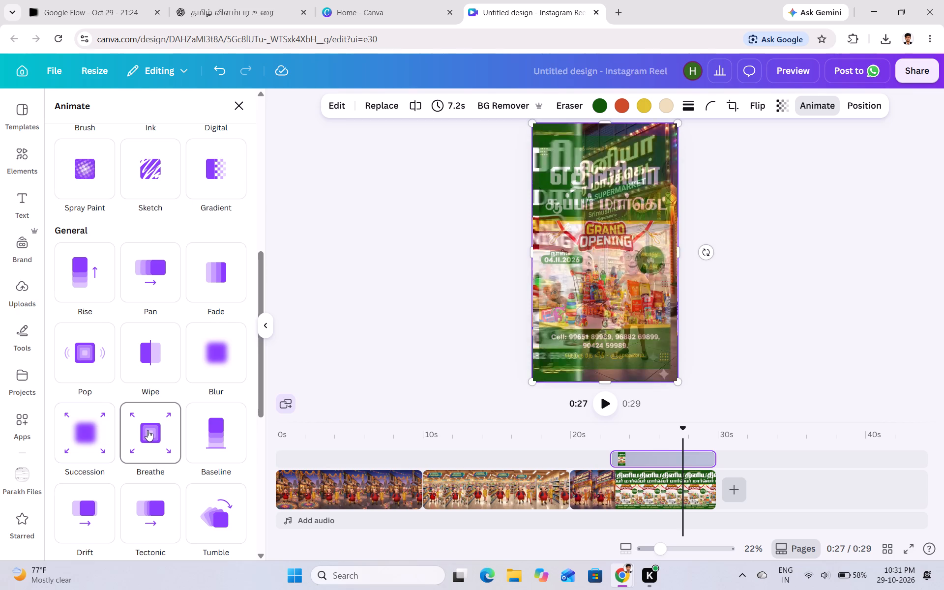
pyautogui.scroll(-1, 147, 430)
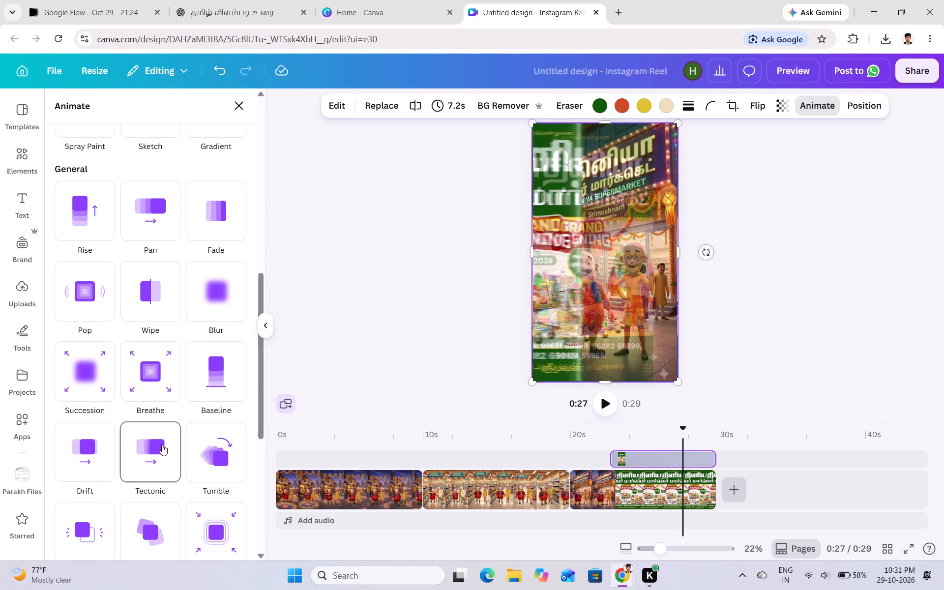
pyautogui.scroll(-3, 214, 445)
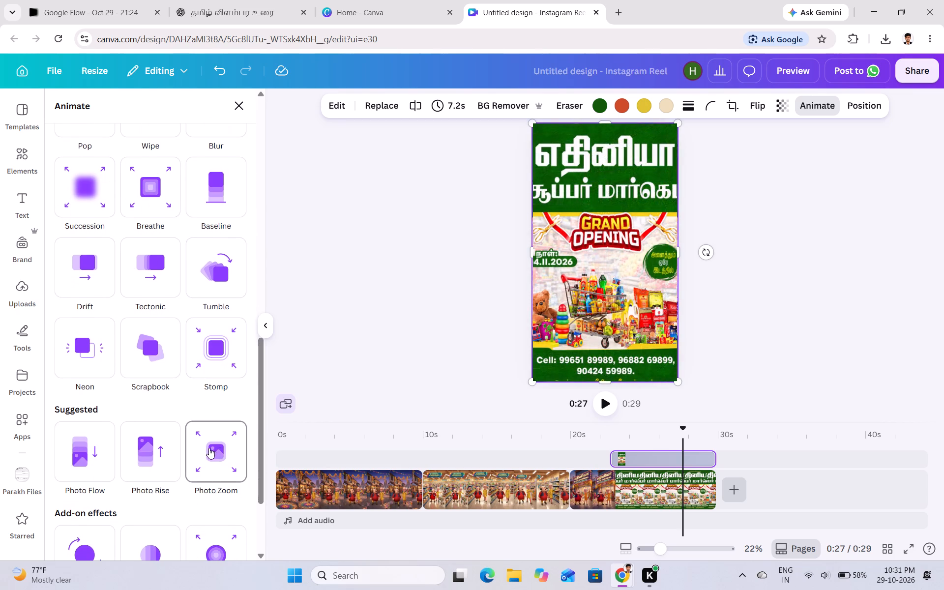
pyautogui.scroll(-3, 208, 448)
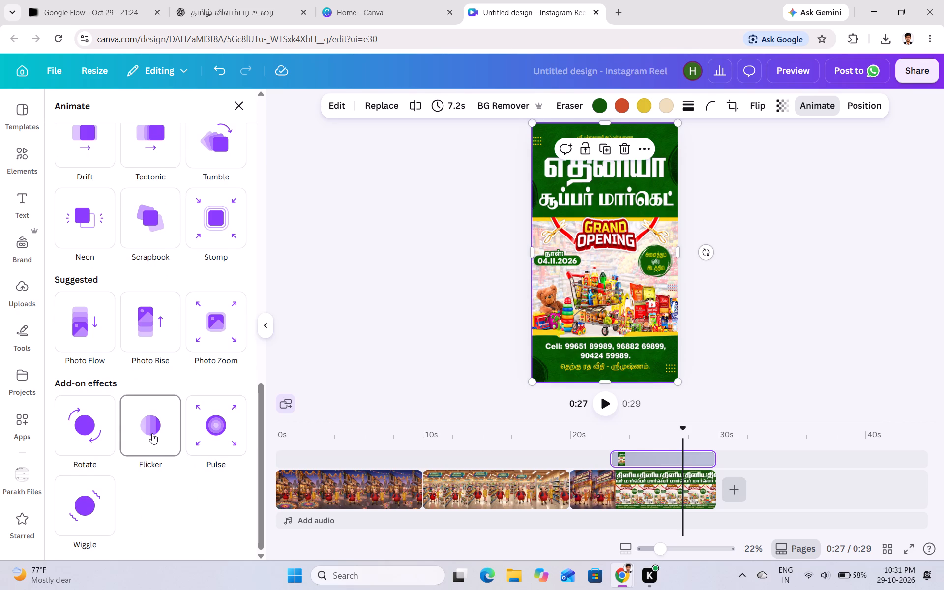
pyautogui.scroll(3, 152, 432)
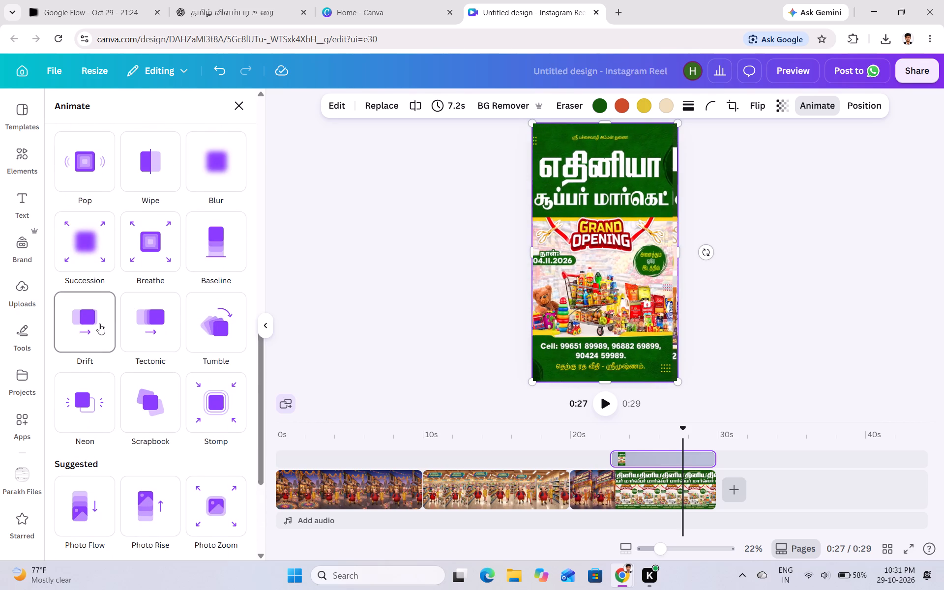
pyautogui.click(99, 324)
pyautogui.scroll(-2, 100, 326)
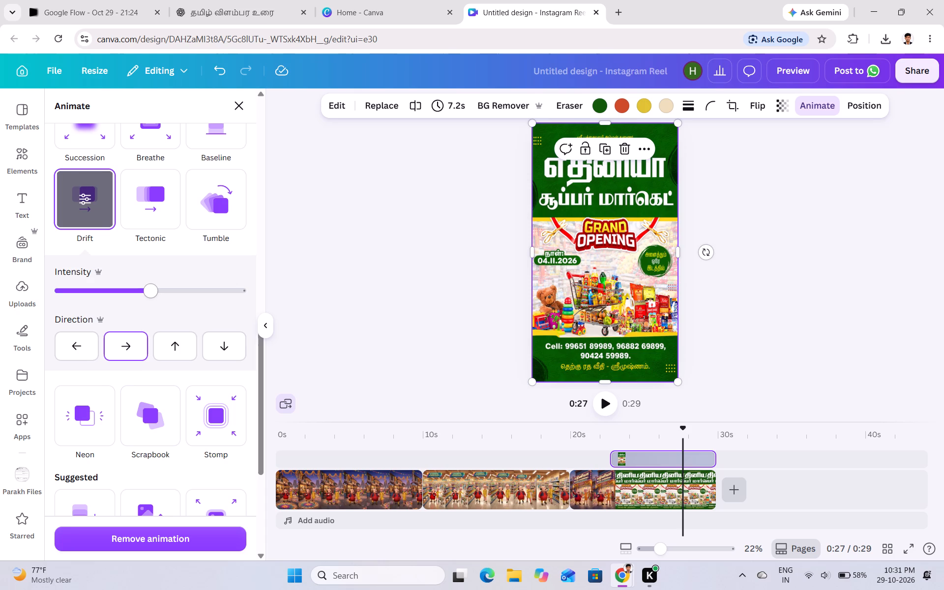
pyautogui.moveTo(146, 294); pyautogui.dragTo(200, 282)
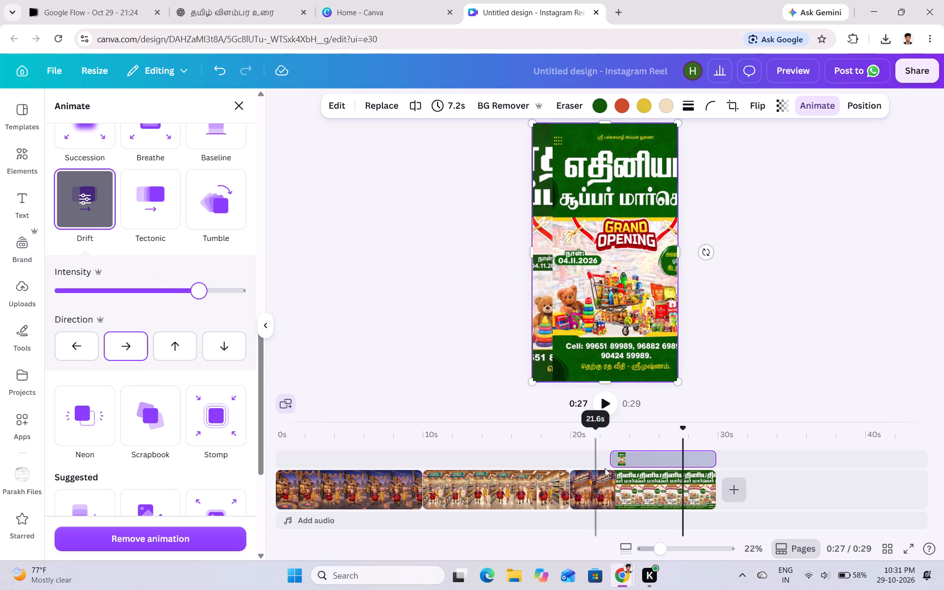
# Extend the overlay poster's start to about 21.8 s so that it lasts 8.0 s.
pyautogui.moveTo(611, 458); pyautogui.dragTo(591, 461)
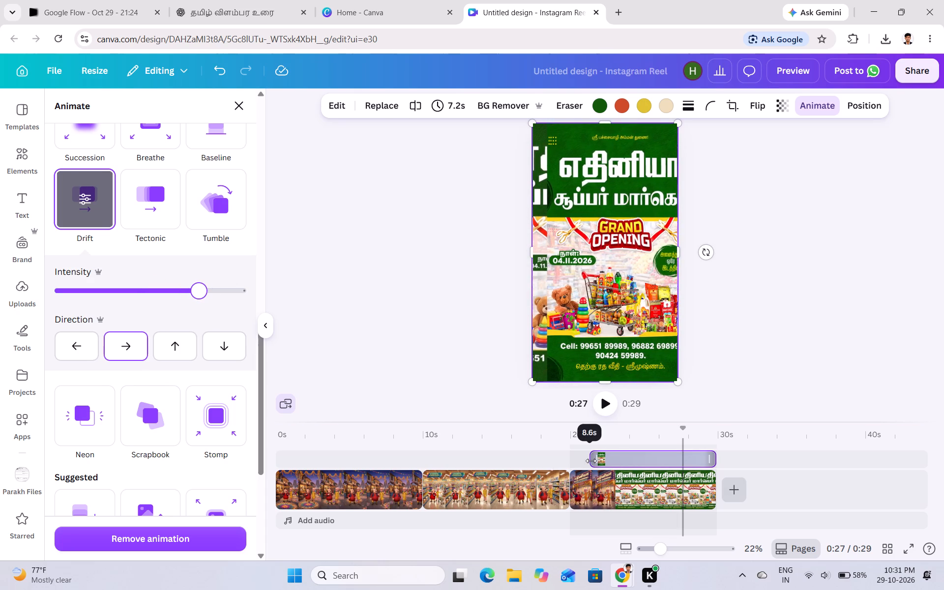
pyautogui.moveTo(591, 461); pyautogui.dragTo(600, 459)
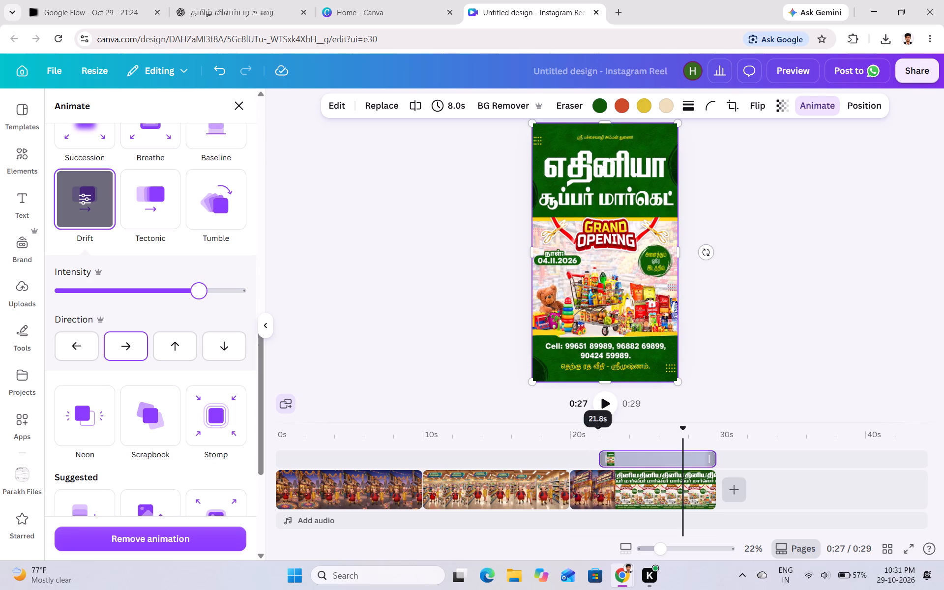
# Replace the overlay poster's Drift animation with Pan, using Both and Medium speed.
pyautogui.scroll(1, 585, 330)
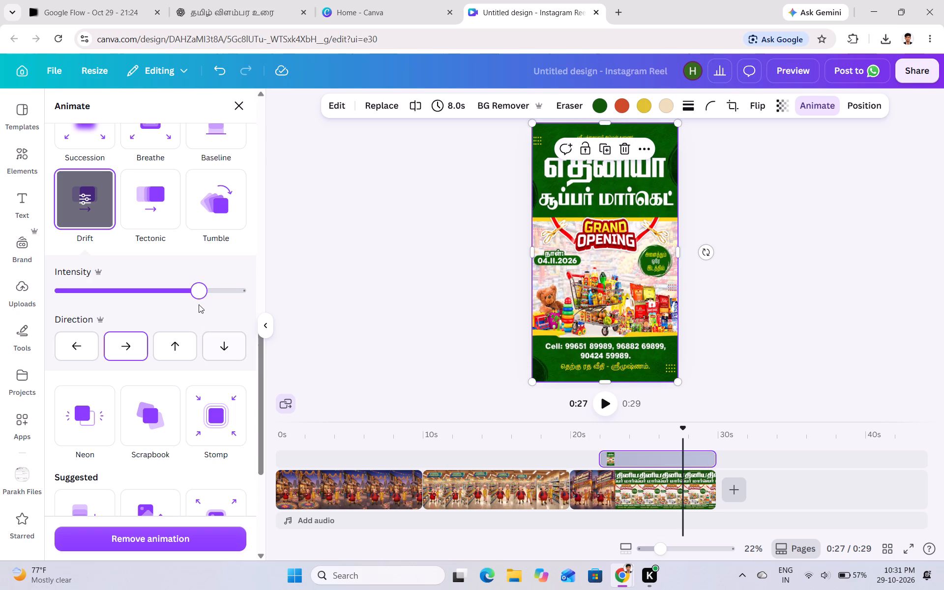
pyautogui.scroll(-2, 141, 357)
pyautogui.scroll(-2, 142, 476)
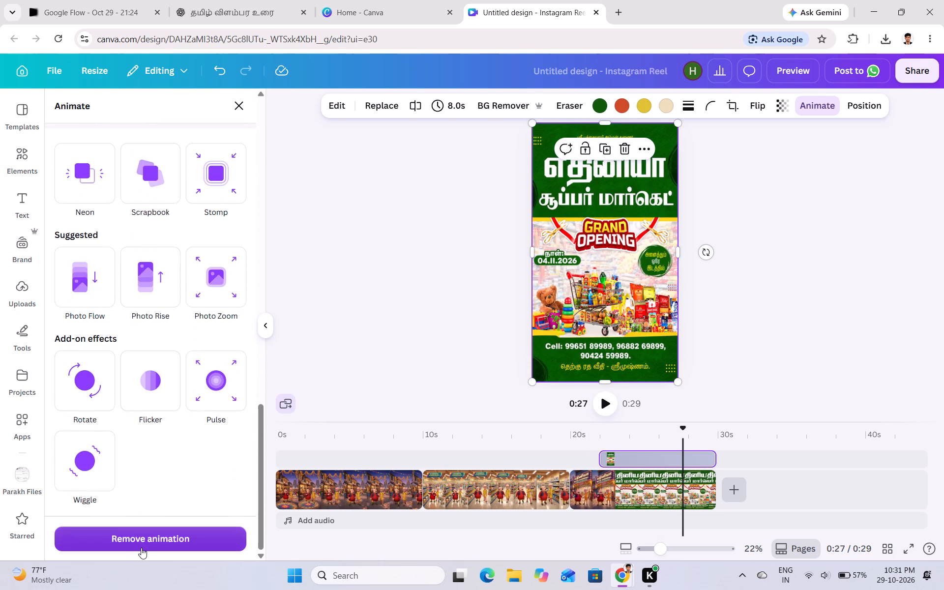
pyautogui.click(139, 546)
pyautogui.scroll(4, 152, 385)
pyautogui.scroll(3, 149, 237)
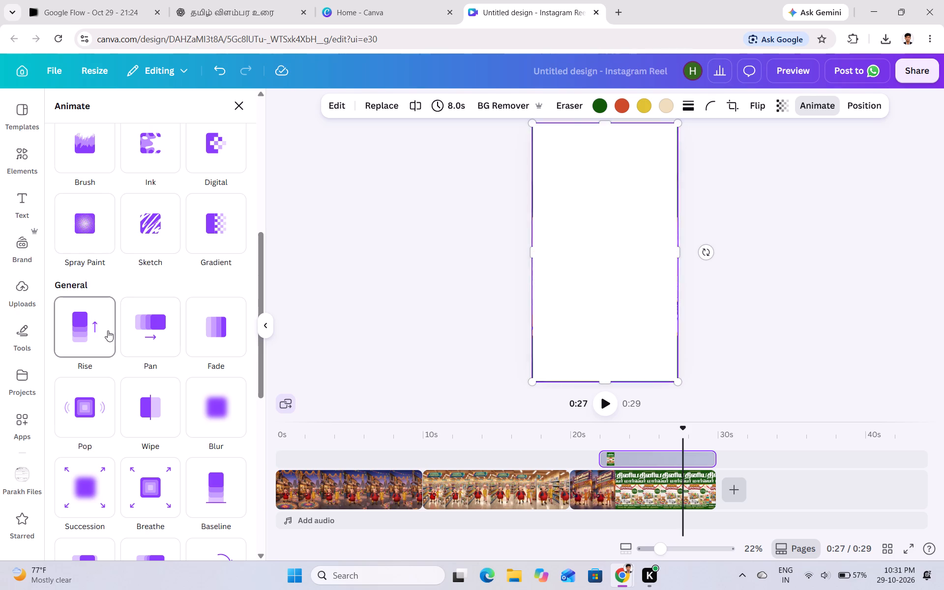
pyautogui.click(151, 331)
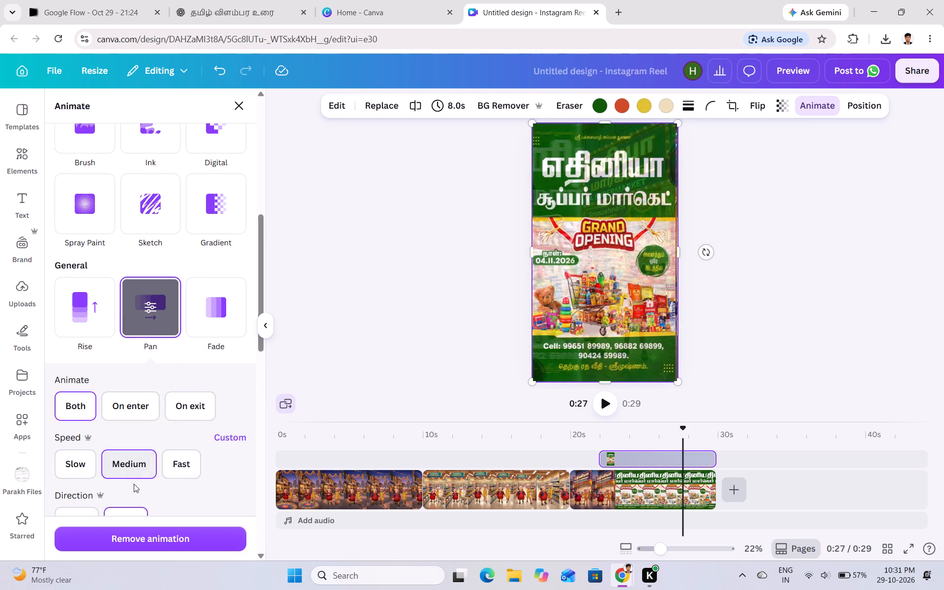
pyautogui.click(461, 324)
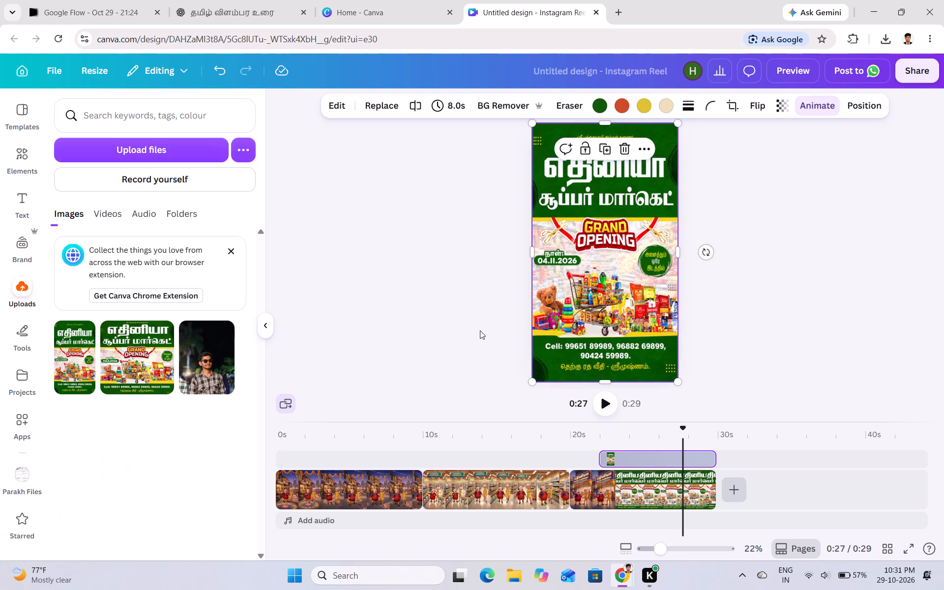
# Play the reel from early in the second clip through the poster's entrance to check the Pan animation.
pyautogui.moveTo(682, 431); pyautogui.dragTo(437, 482)
pyautogui.scroll(-1, 597, 427)
pyautogui.click(602, 411)
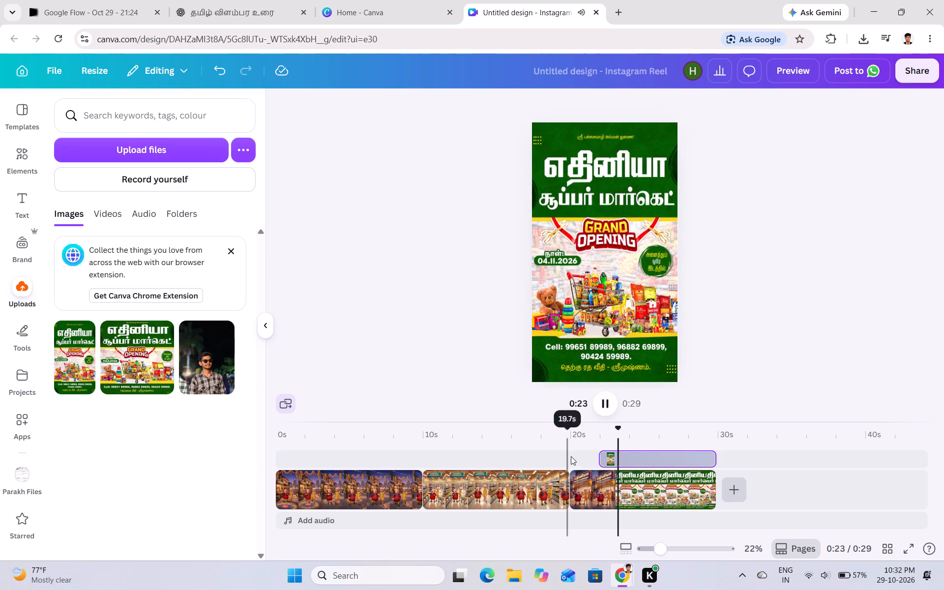
# Extend the overlay poster's start slightly earlier so that it lasts 8.4 s.
pyautogui.click(603, 458)
pyautogui.click(598, 459)
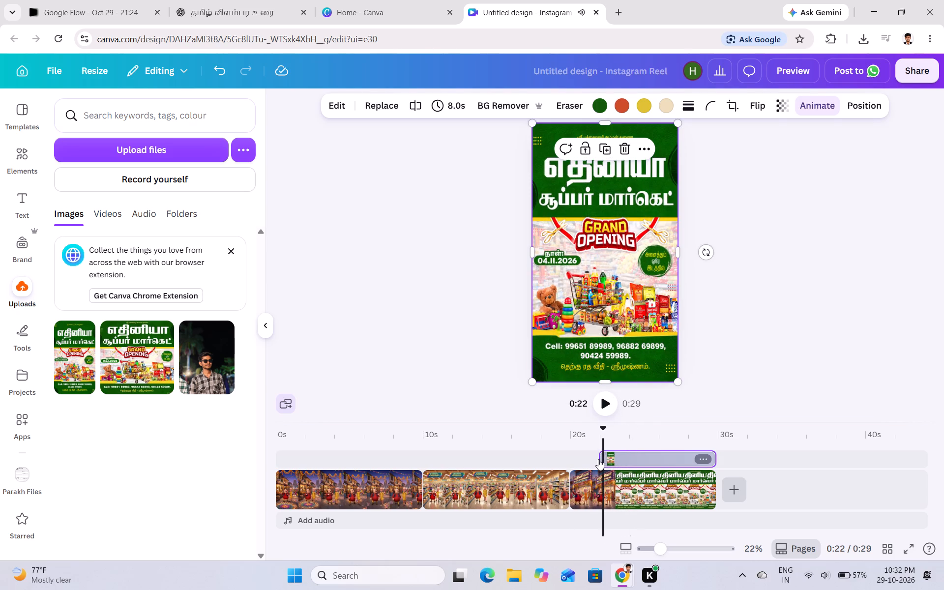
pyautogui.moveTo(601, 458); pyautogui.dragTo(596, 459)
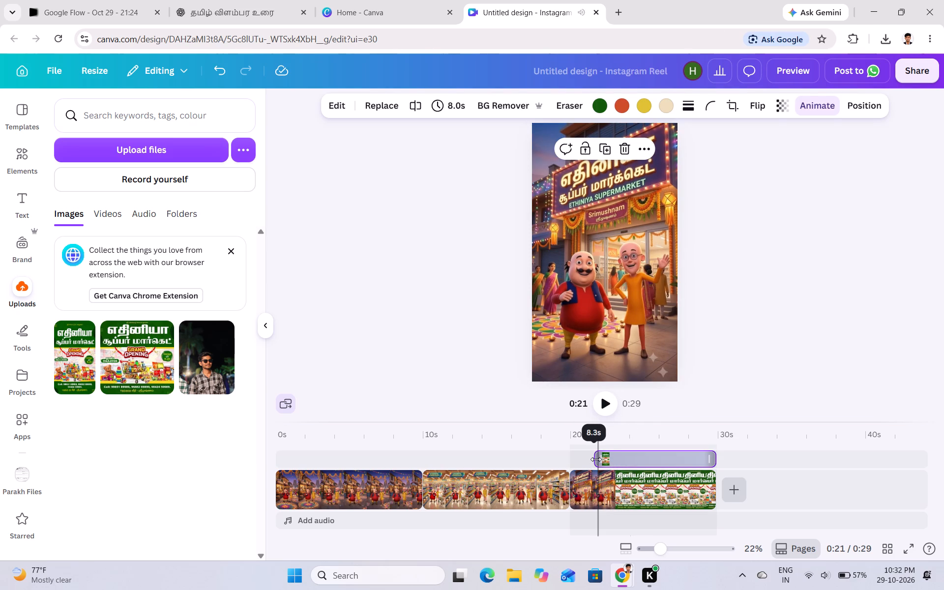
pyautogui.moveTo(596, 459); pyautogui.dragTo(594, 460)
# Play the reel from about 21 s to the end, and replay it from the start to check the clip changes.
pyautogui.moveTo(595, 431); pyautogui.dragTo(582, 437)
pyautogui.click(601, 413)
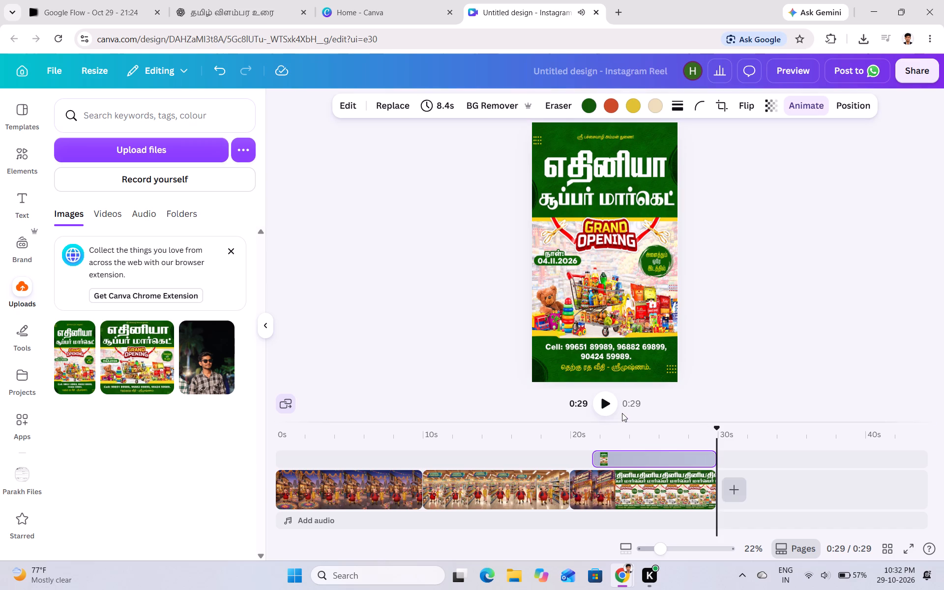
pyautogui.click(611, 405)
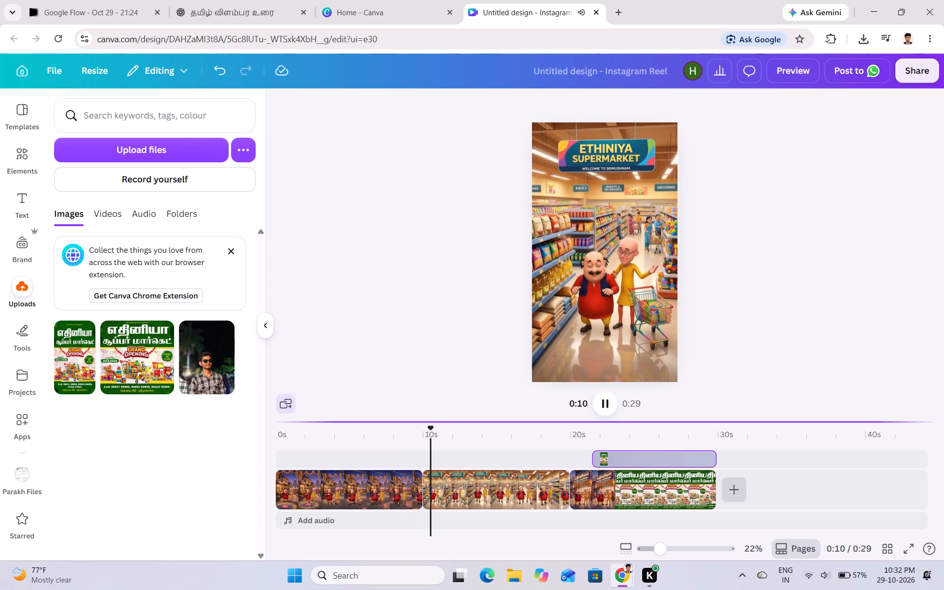
# Apply the Fade animation to the second clip, the supermarket aisle scene, at Fast speed.
pyautogui.click(451, 494)
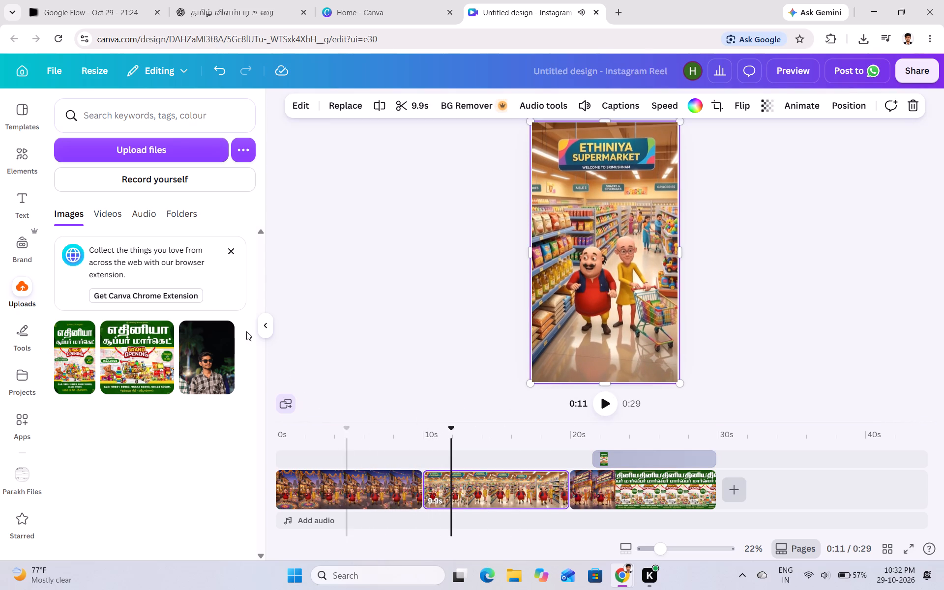
pyautogui.click(816, 103)
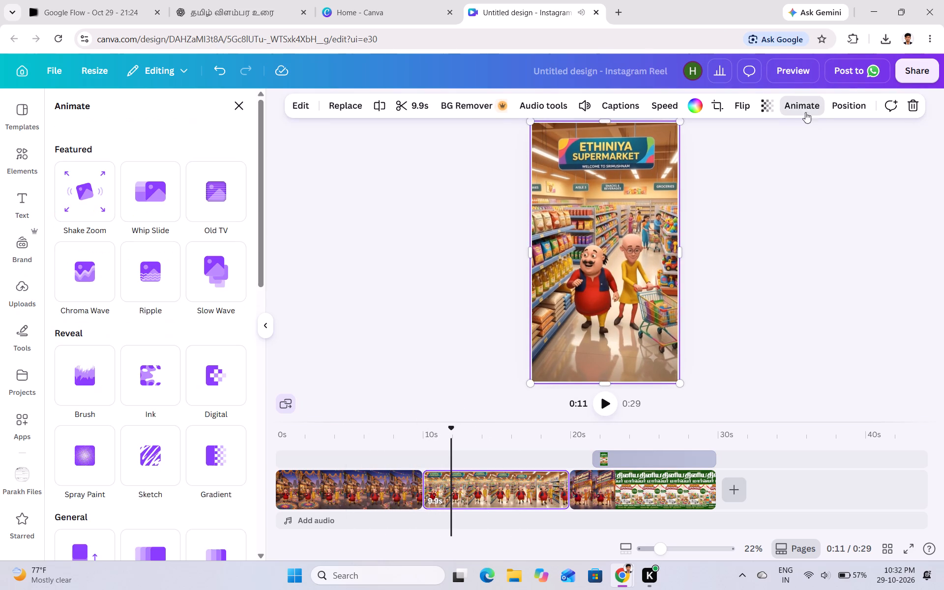
pyautogui.scroll(4, 194, 332)
pyautogui.scroll(-1, 192, 231)
pyautogui.scroll(3, 189, 227)
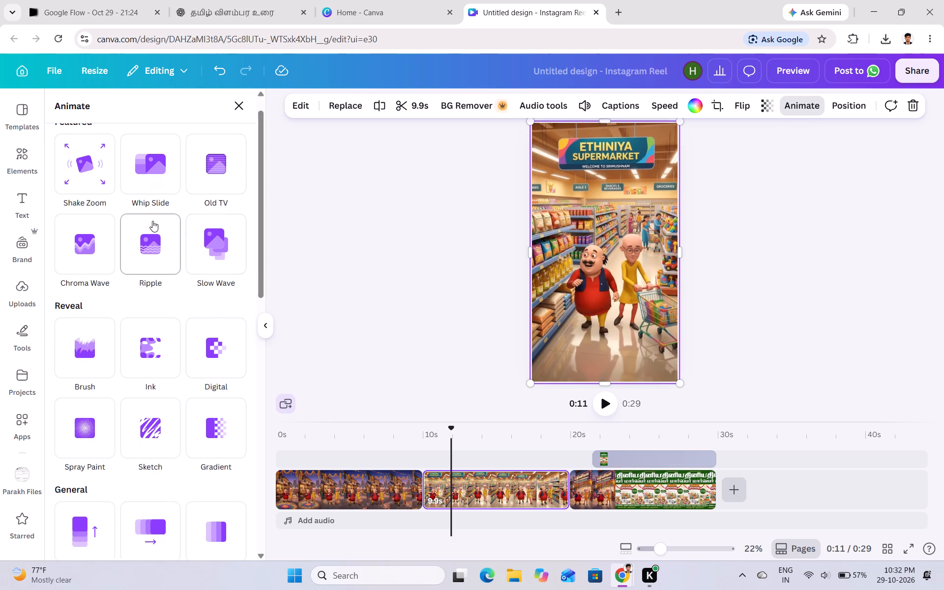
pyautogui.scroll(5, 152, 221)
pyautogui.scroll(-3, 179, 244)
pyautogui.scroll(-2, 171, 311)
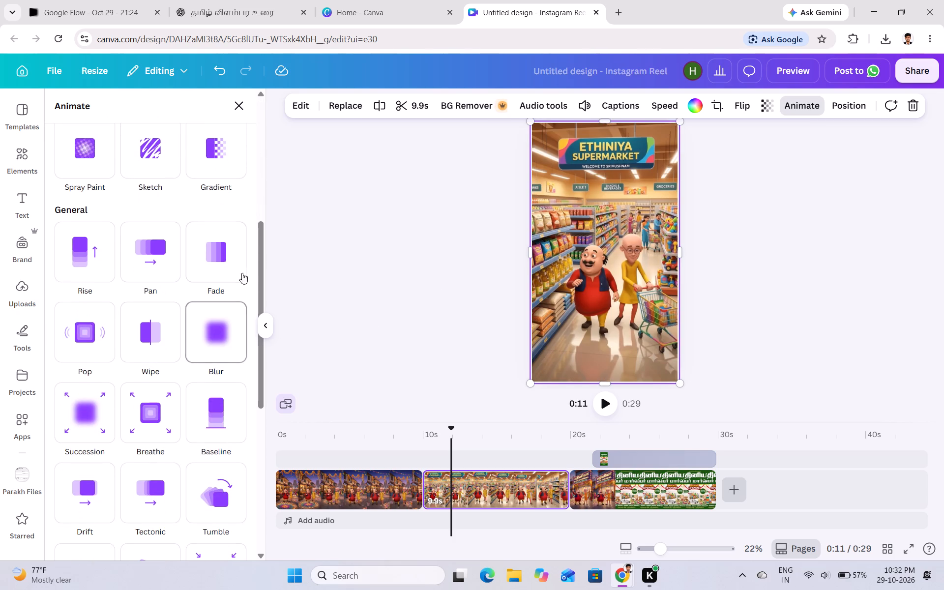
pyautogui.click(218, 261)
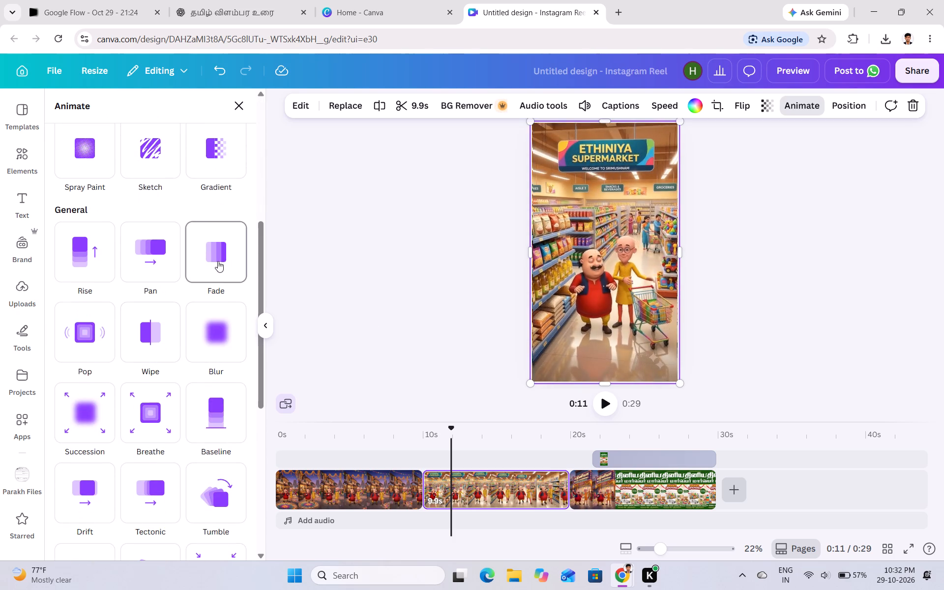
pyautogui.click(172, 397)
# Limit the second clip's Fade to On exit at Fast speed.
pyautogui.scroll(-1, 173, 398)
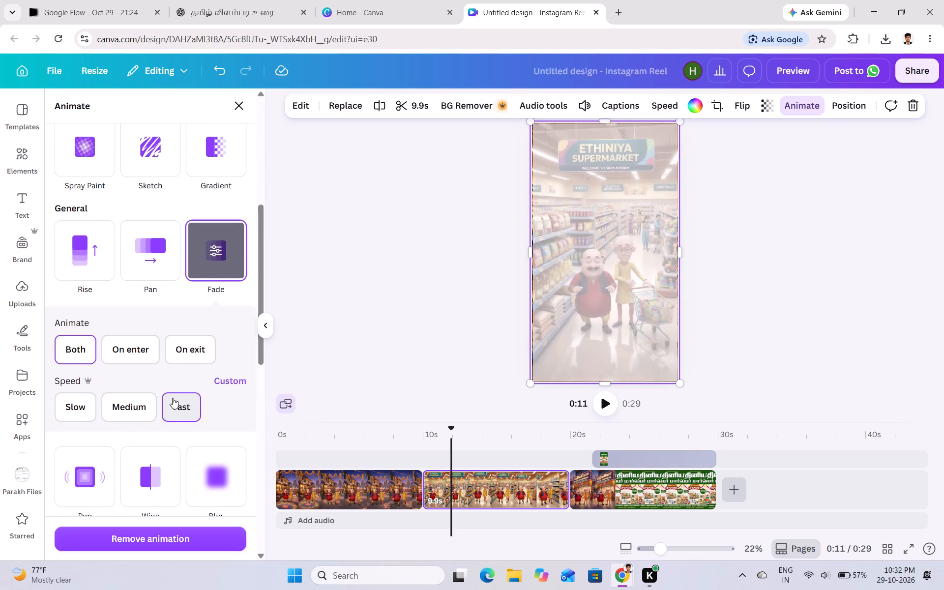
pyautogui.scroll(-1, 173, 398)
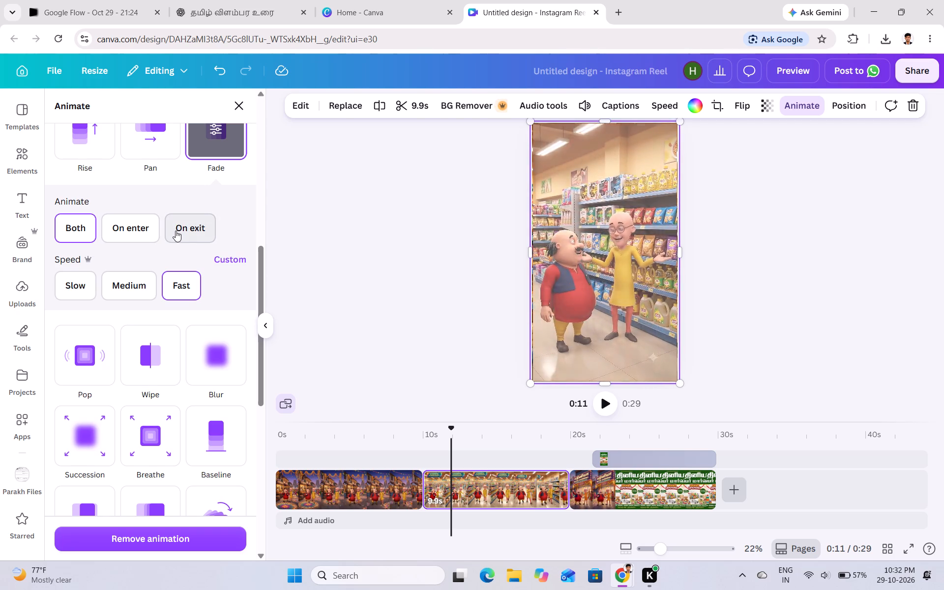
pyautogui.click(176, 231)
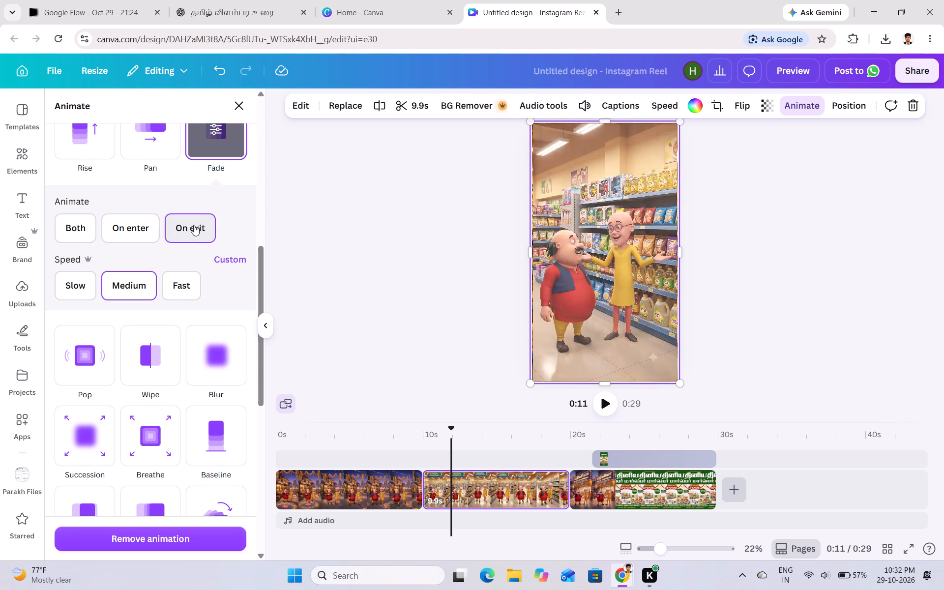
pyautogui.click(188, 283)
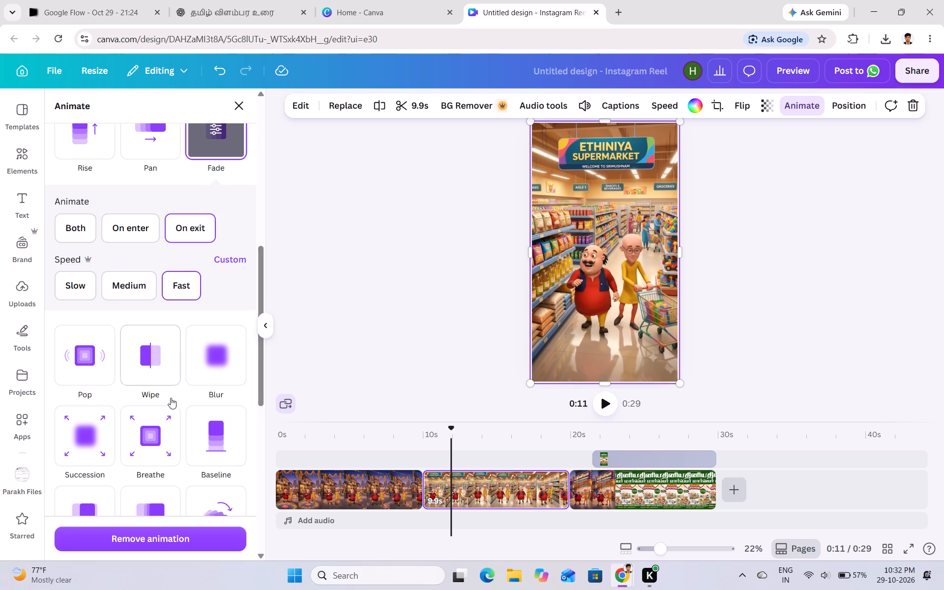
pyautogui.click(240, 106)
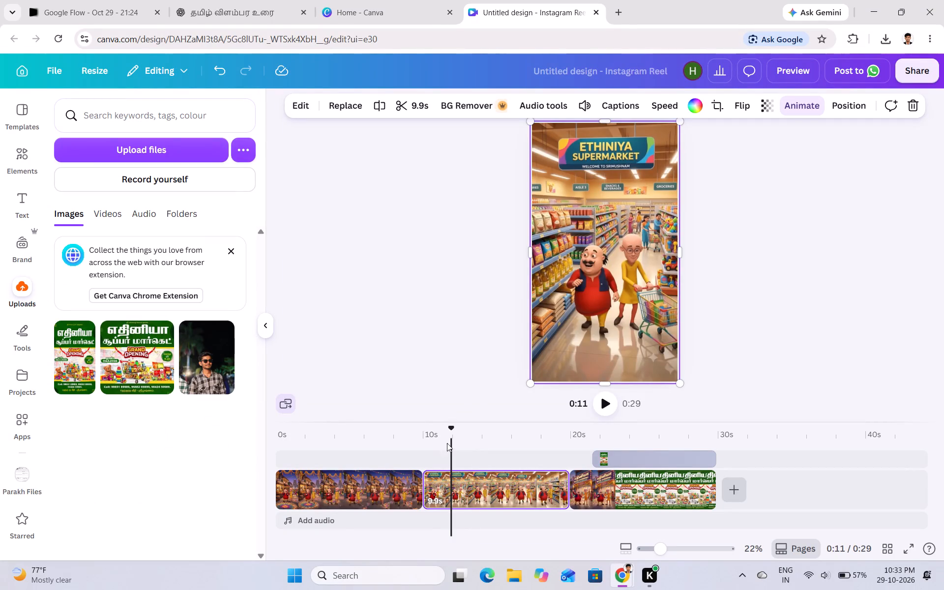
# Play the reel from the start to check the second clip's fade and the poster's entrance.
pyautogui.moveTo(451, 427); pyautogui.dragTo(195, 486)
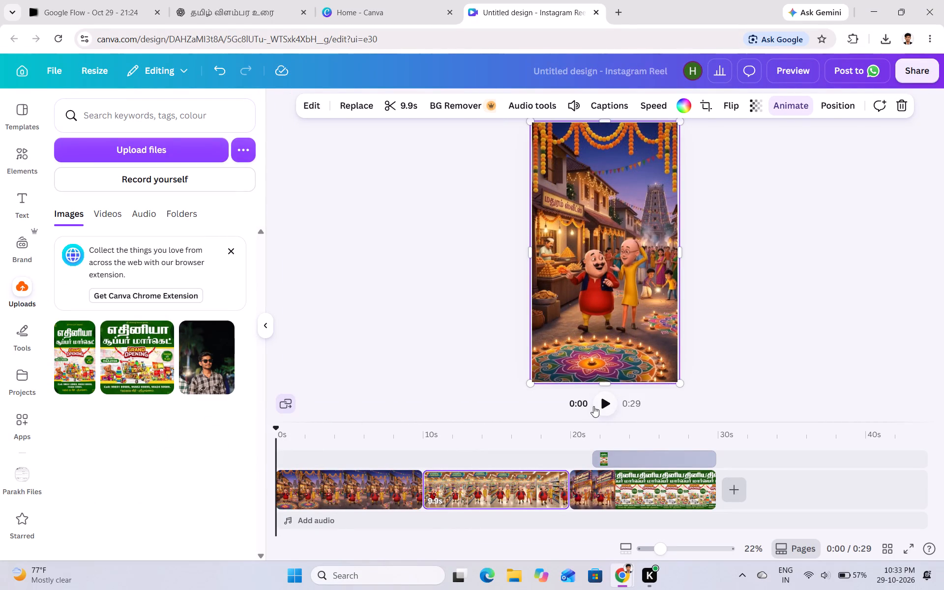
pyautogui.click(593, 406)
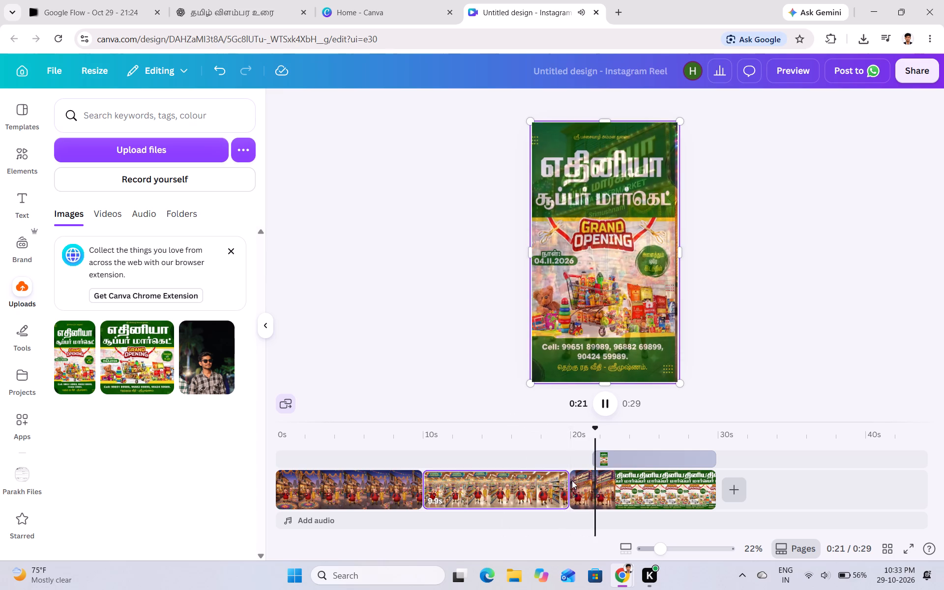
pyautogui.scroll(1, 484, 447)
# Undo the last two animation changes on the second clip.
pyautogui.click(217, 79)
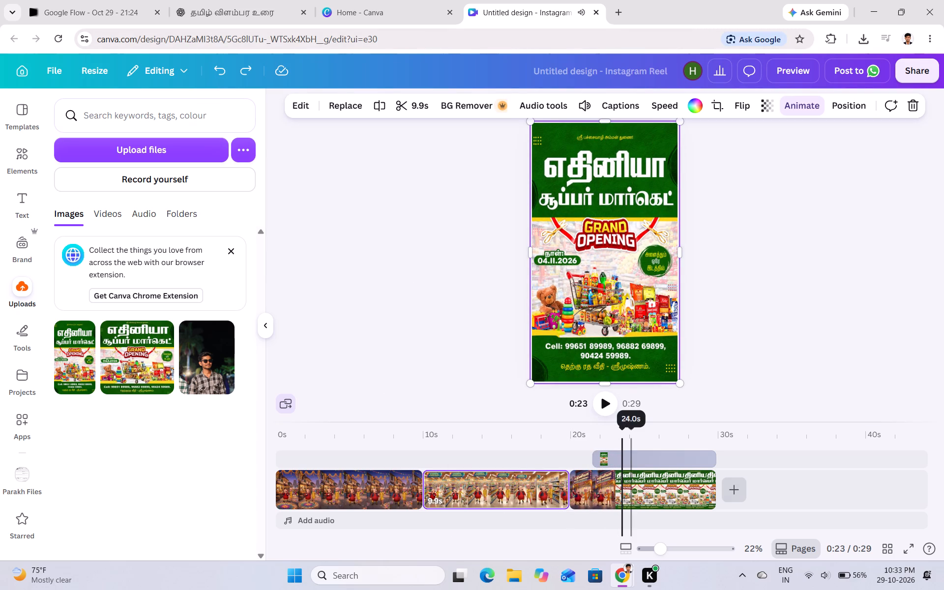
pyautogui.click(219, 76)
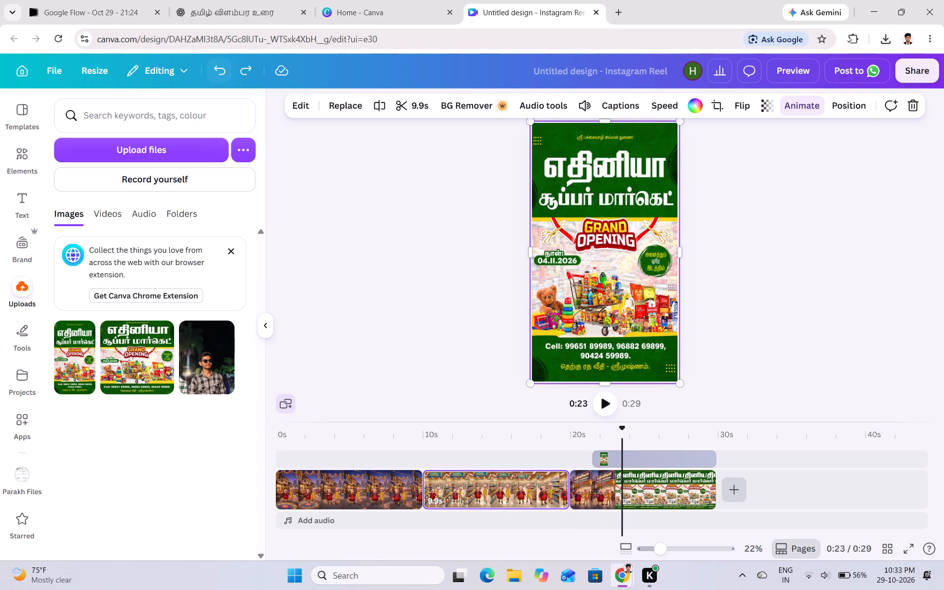
# Replay the reel from the start to check the transitions into and out of the second clip.
pyautogui.moveTo(623, 430); pyautogui.dragTo(0, 560)
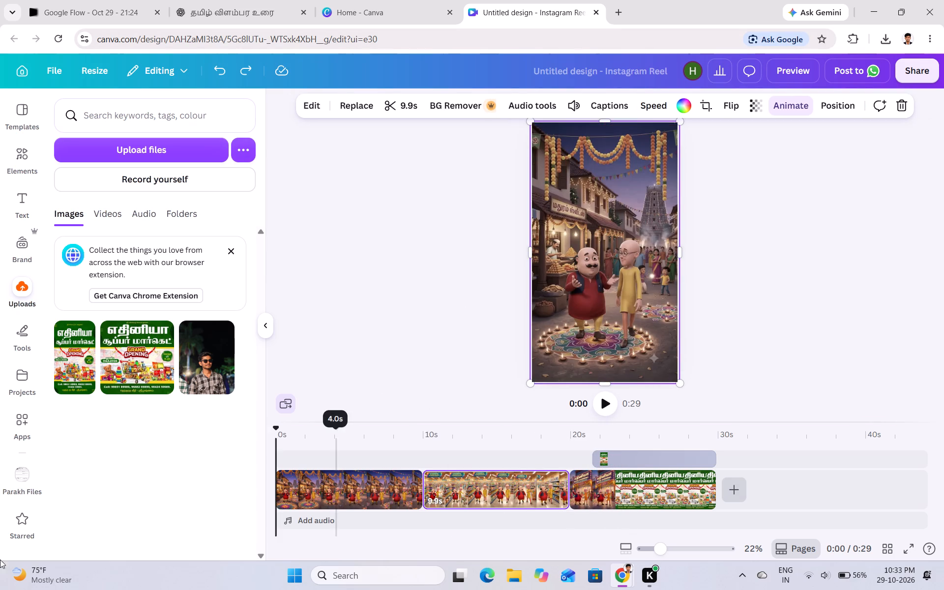
pyautogui.moveTo(0, 560); pyautogui.dragTo(0, 560)
pyautogui.click(603, 402)
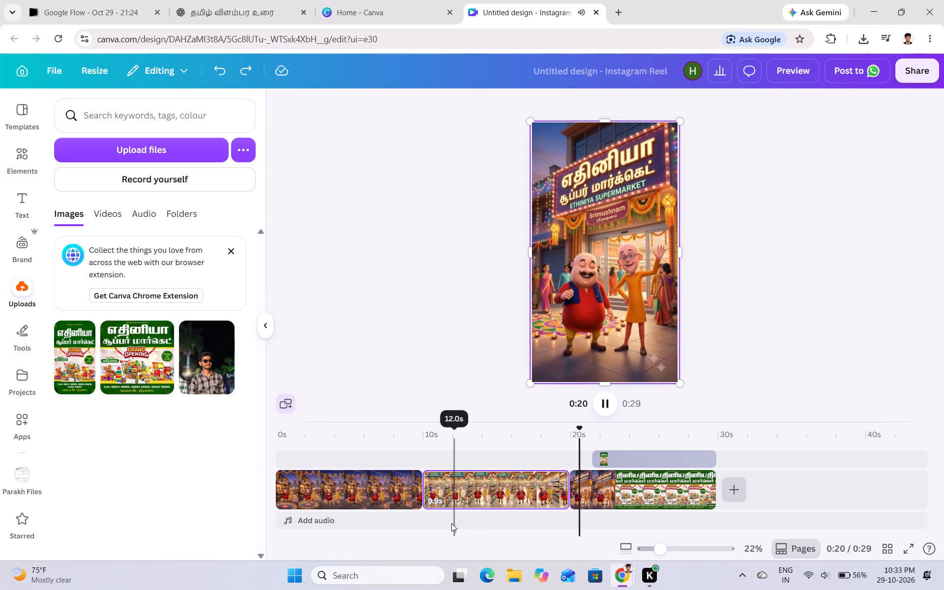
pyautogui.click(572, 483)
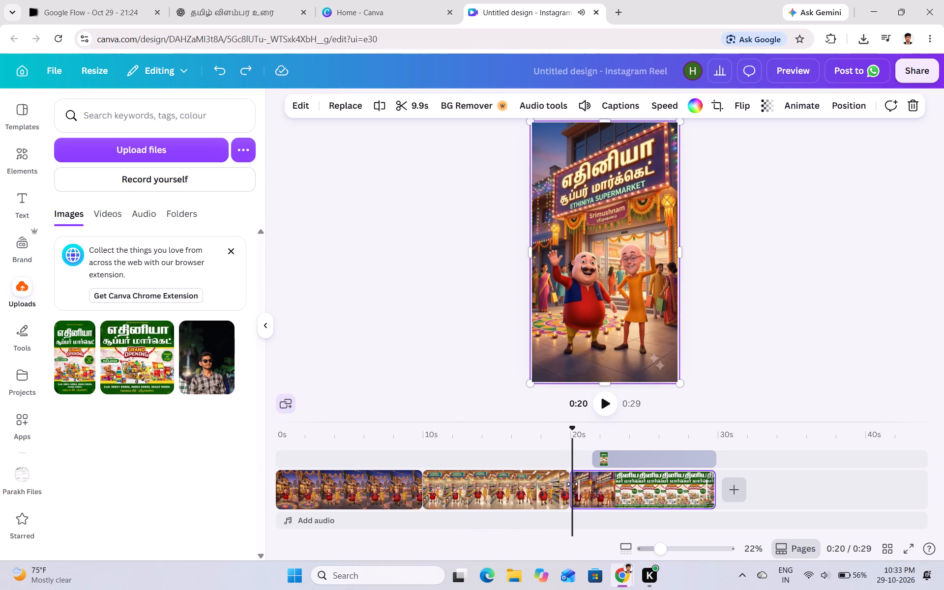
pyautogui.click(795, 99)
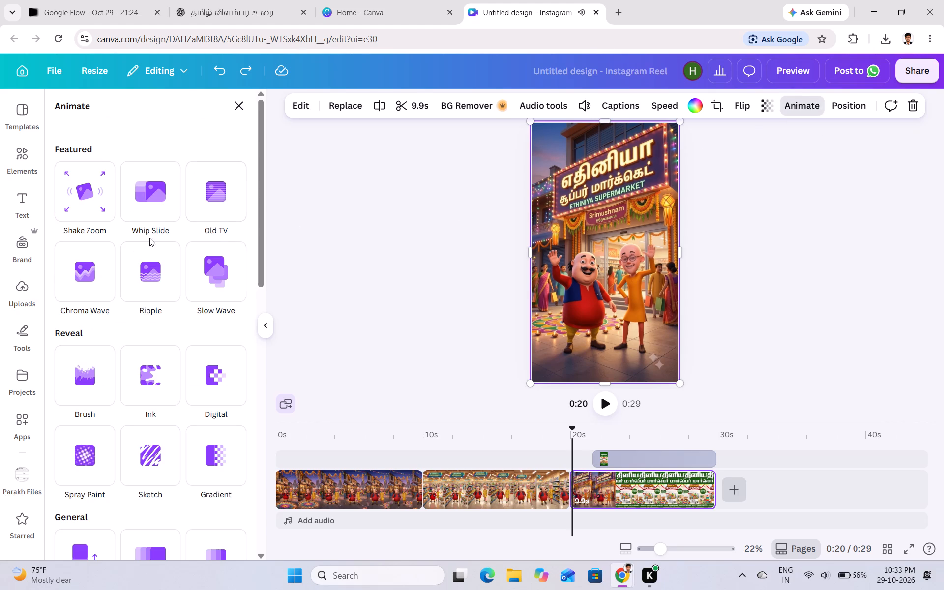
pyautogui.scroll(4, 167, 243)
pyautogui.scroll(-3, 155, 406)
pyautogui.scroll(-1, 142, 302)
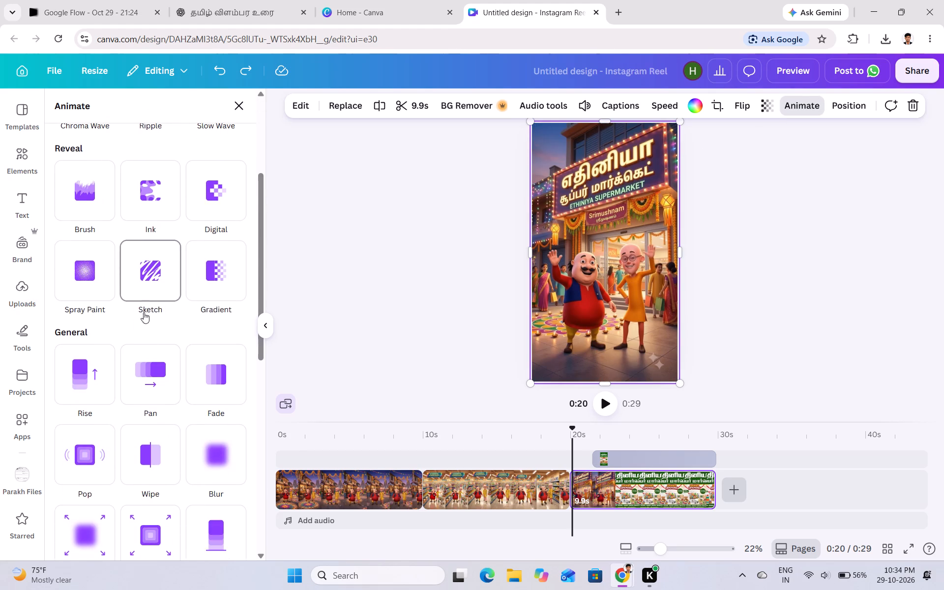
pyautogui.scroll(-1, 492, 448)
# Set the second clip's Fade animation to On exit at Fast speed.
pyautogui.click(545, 489)
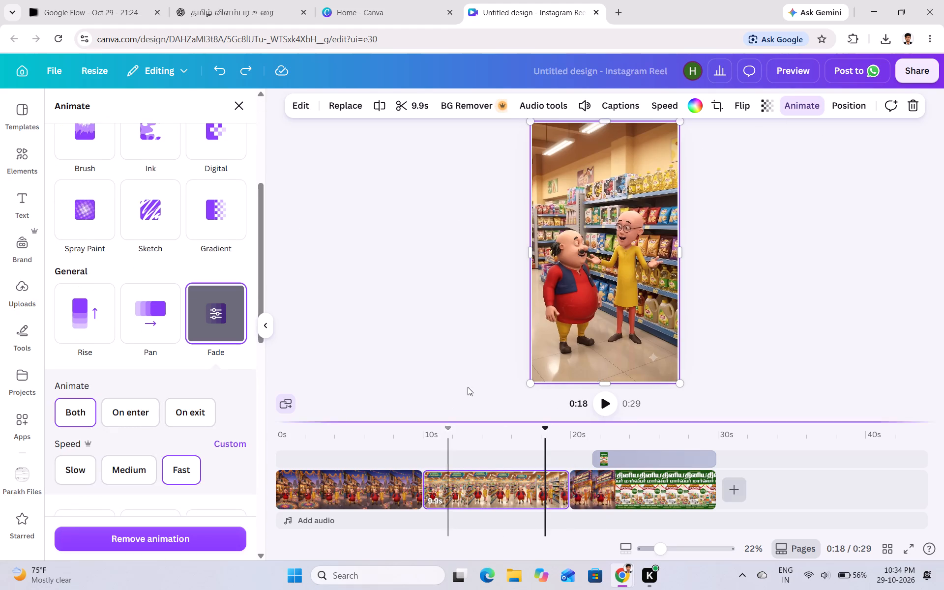
pyautogui.scroll(1, 295, 318)
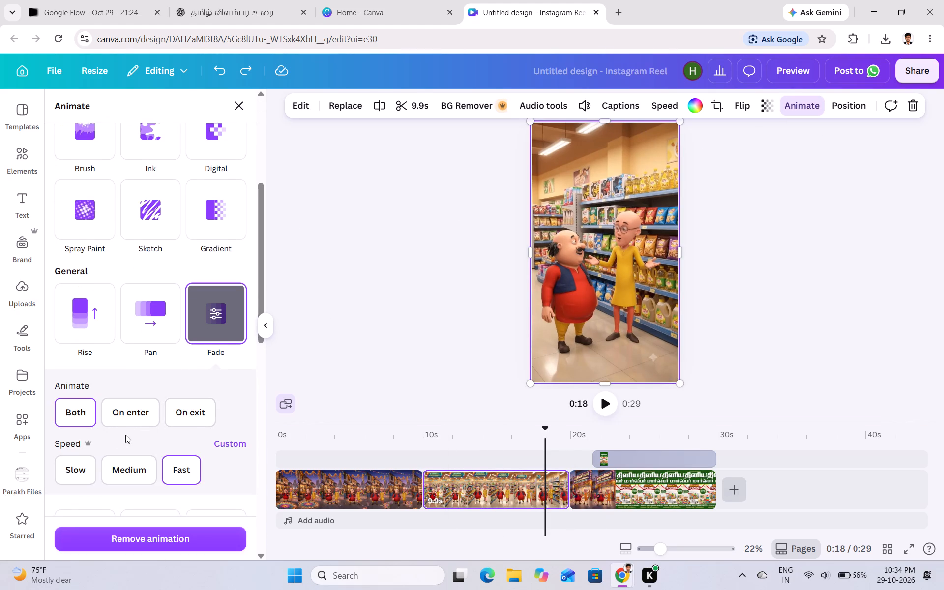
pyautogui.click(180, 414)
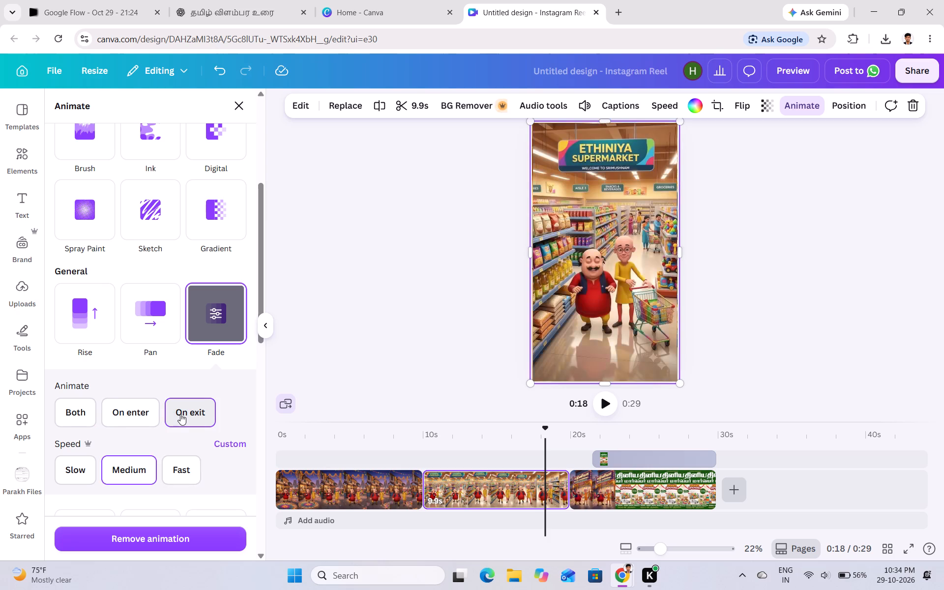
pyautogui.click(172, 461)
pyautogui.scroll(-1, 179, 489)
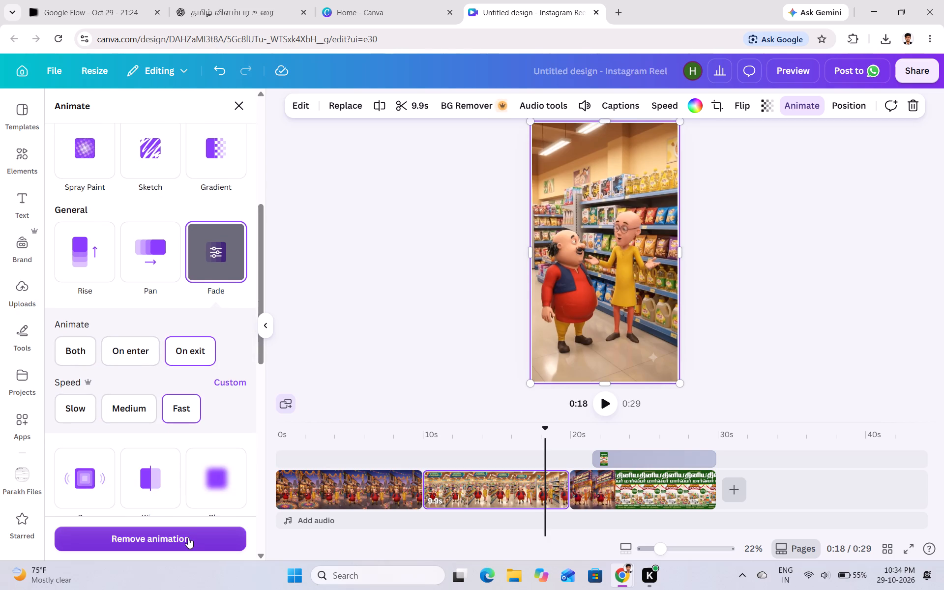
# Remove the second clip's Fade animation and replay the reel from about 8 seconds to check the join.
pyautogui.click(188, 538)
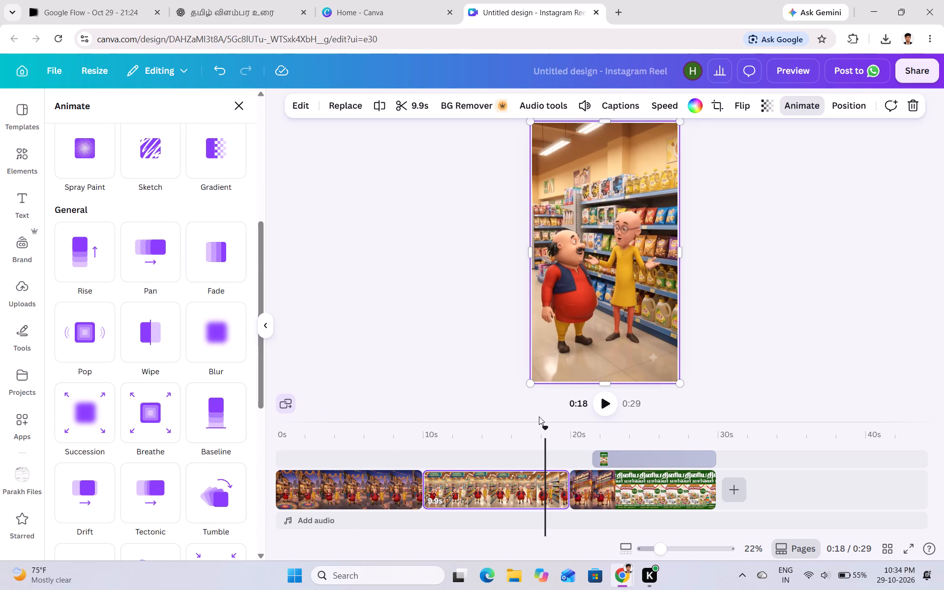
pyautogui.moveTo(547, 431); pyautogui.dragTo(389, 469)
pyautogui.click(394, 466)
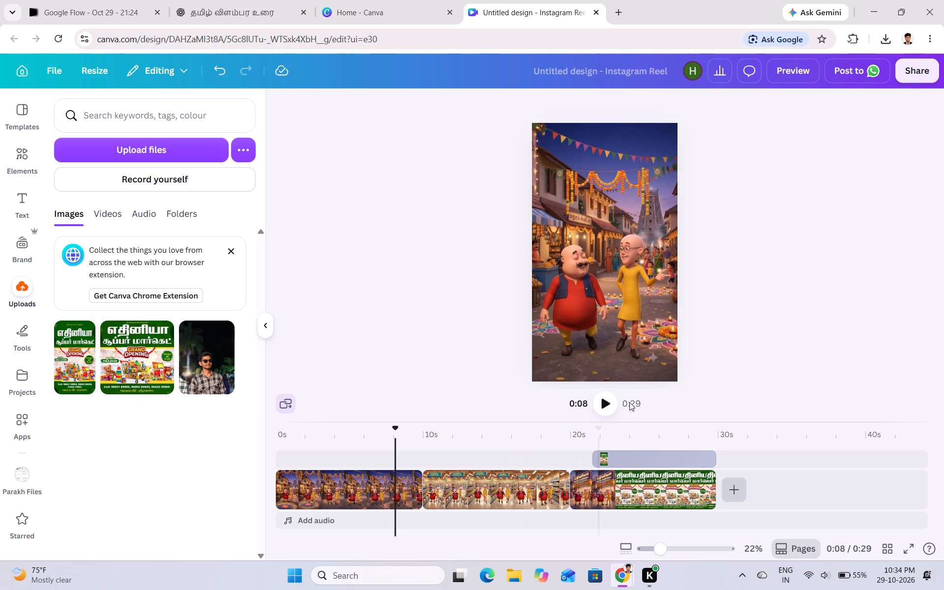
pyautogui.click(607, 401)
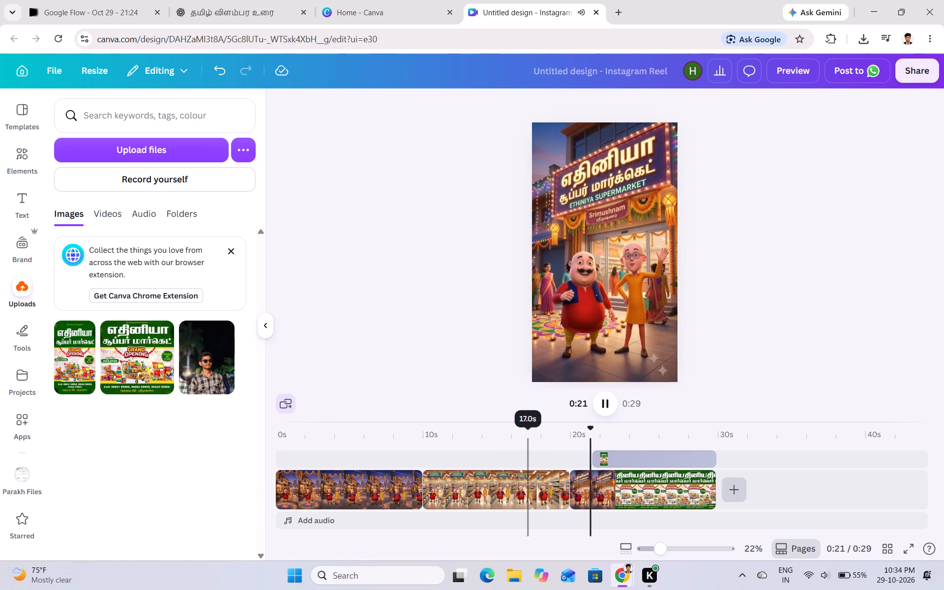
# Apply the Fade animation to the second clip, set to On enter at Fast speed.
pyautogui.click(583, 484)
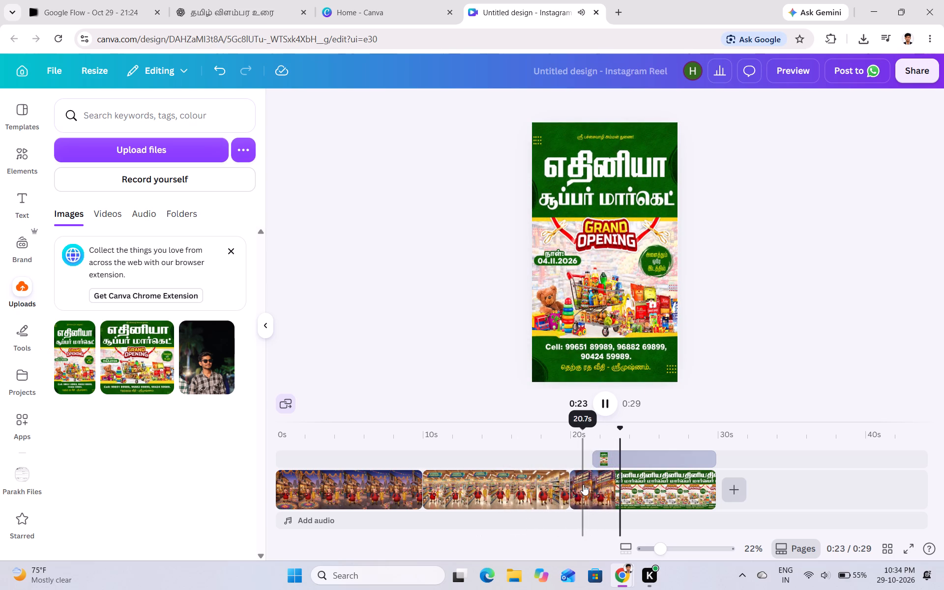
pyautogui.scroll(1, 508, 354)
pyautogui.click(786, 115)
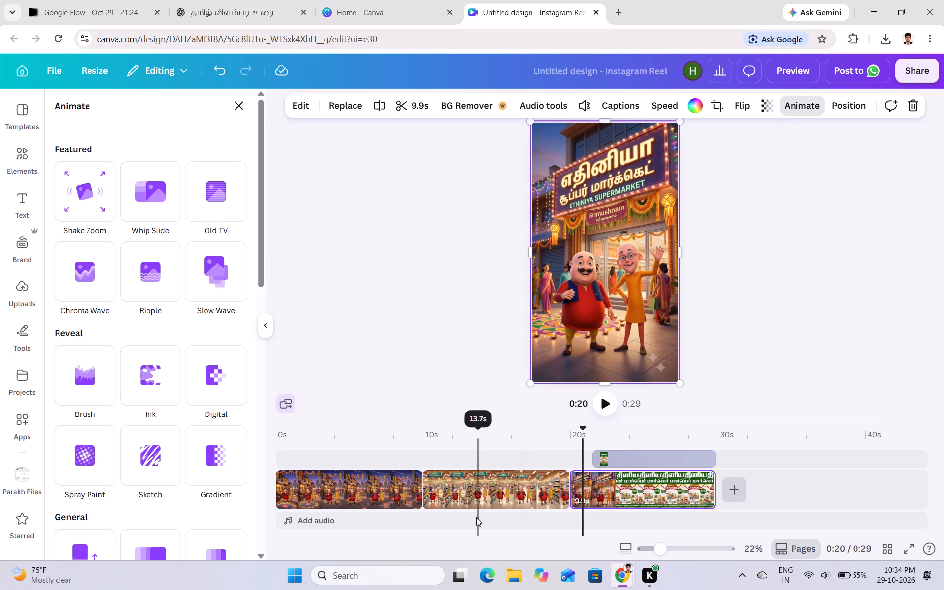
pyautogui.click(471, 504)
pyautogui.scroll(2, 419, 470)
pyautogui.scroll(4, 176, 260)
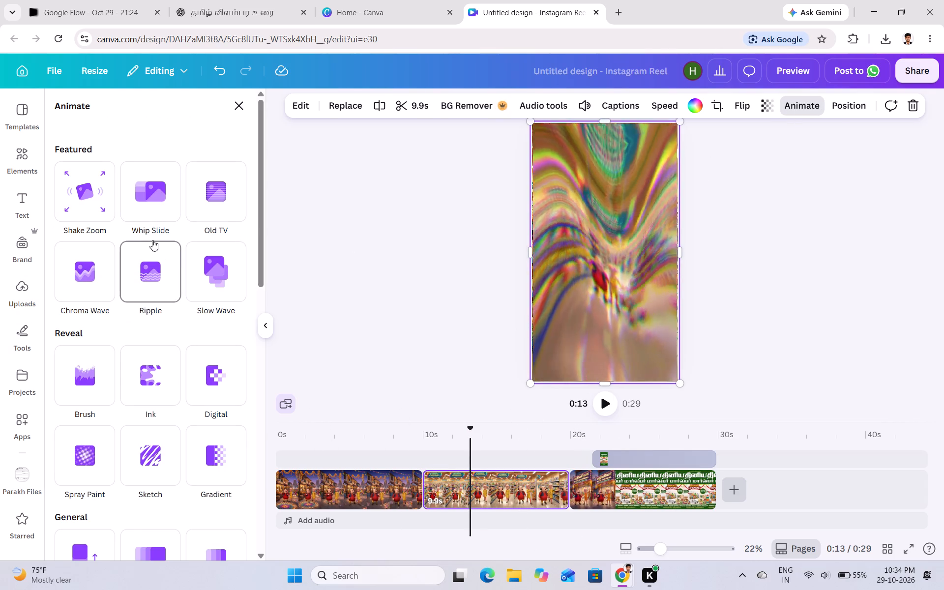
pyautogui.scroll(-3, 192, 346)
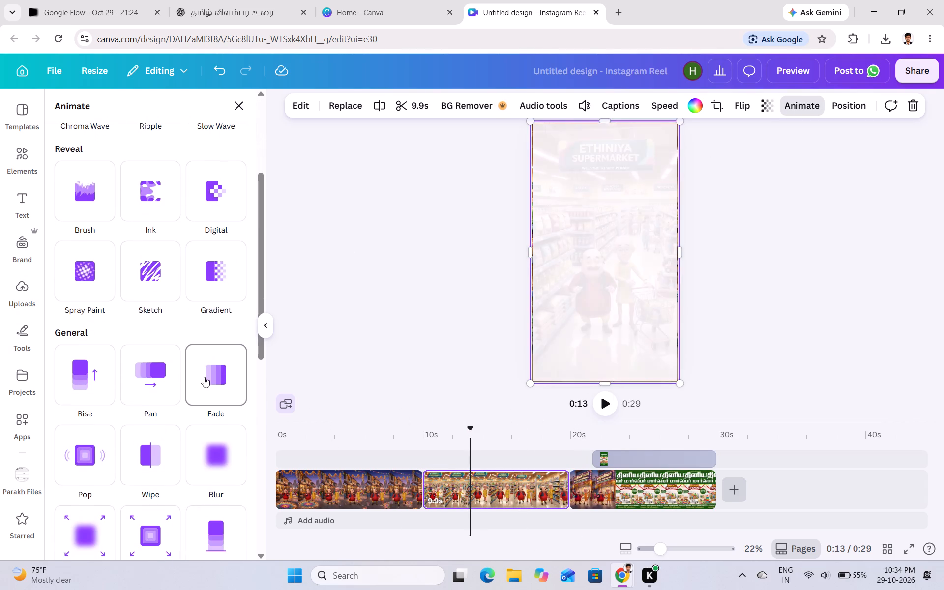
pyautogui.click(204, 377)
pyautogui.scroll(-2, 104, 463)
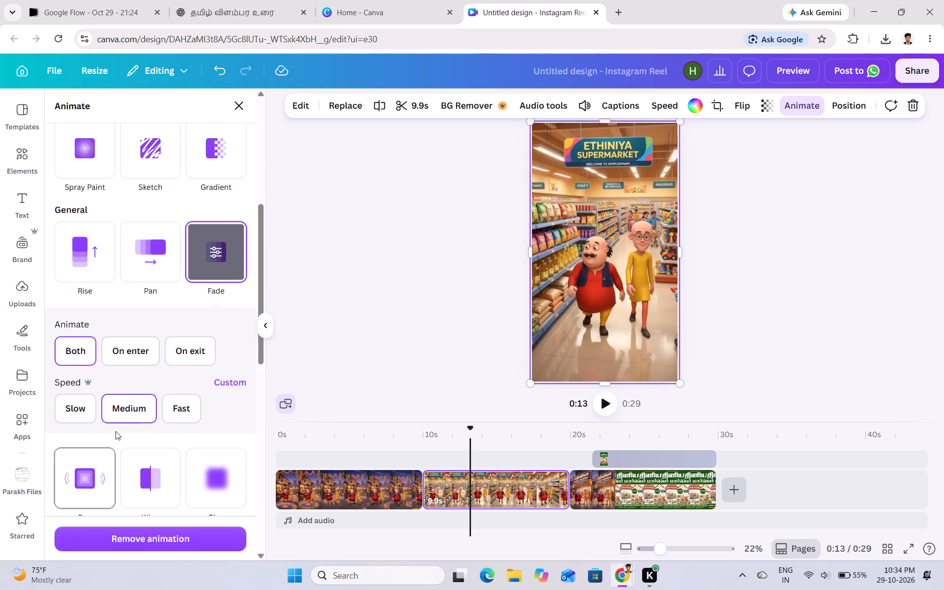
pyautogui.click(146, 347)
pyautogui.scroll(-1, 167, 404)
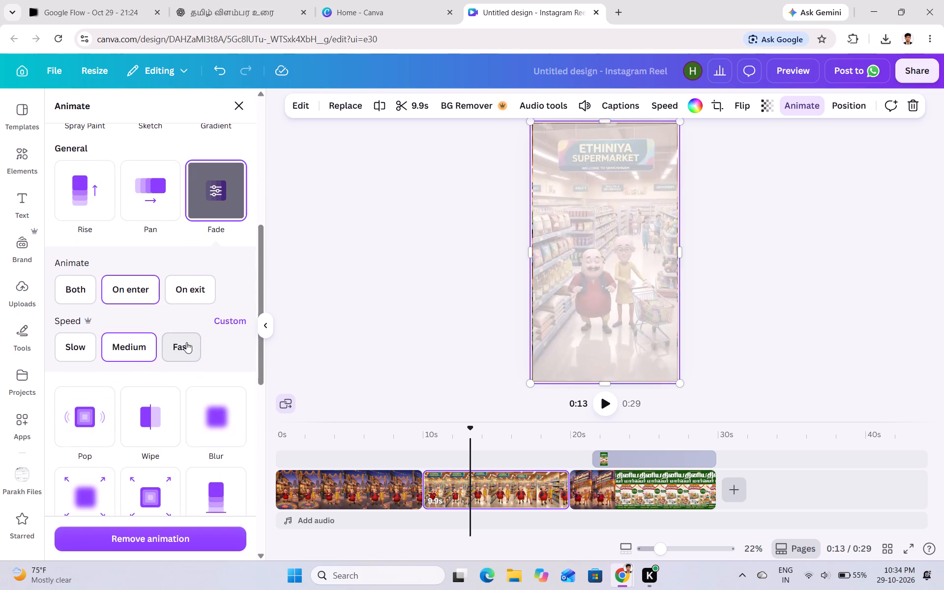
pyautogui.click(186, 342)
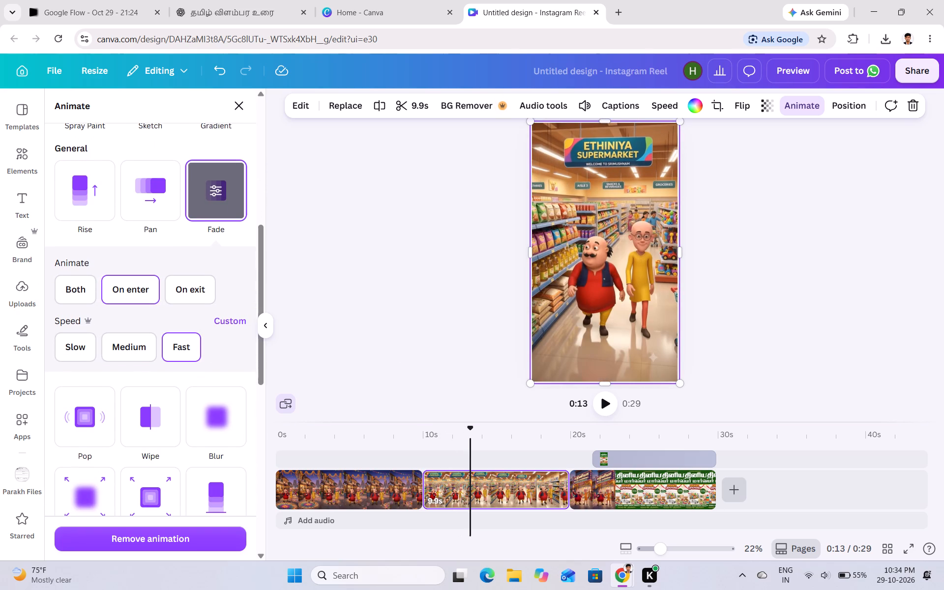
# Play the reel from about 8 seconds to check how the second clip fades in.
pyautogui.moveTo(468, 432); pyautogui.dragTo(403, 447)
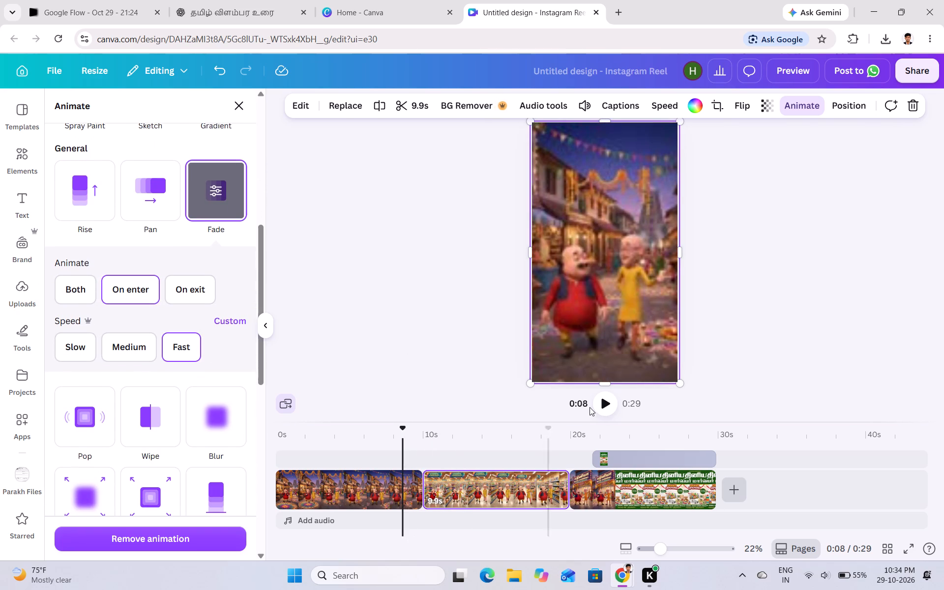
pyautogui.click(601, 406)
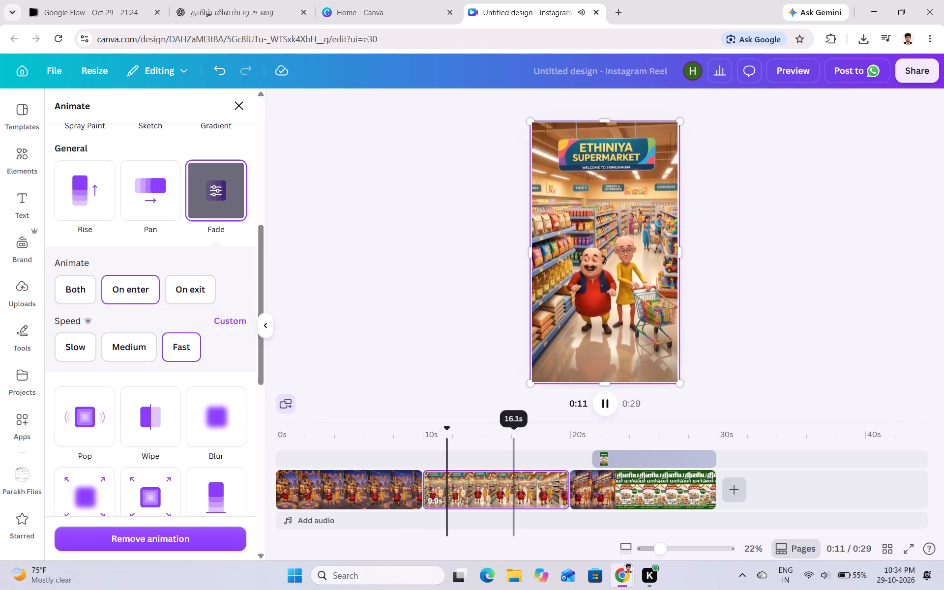
# Undo the second clip's Fade settings and the earlier animation changes, and close the animation options.
pyautogui.scroll(1, 323, 414)
pyautogui.hotkey('ctrl', 'z')
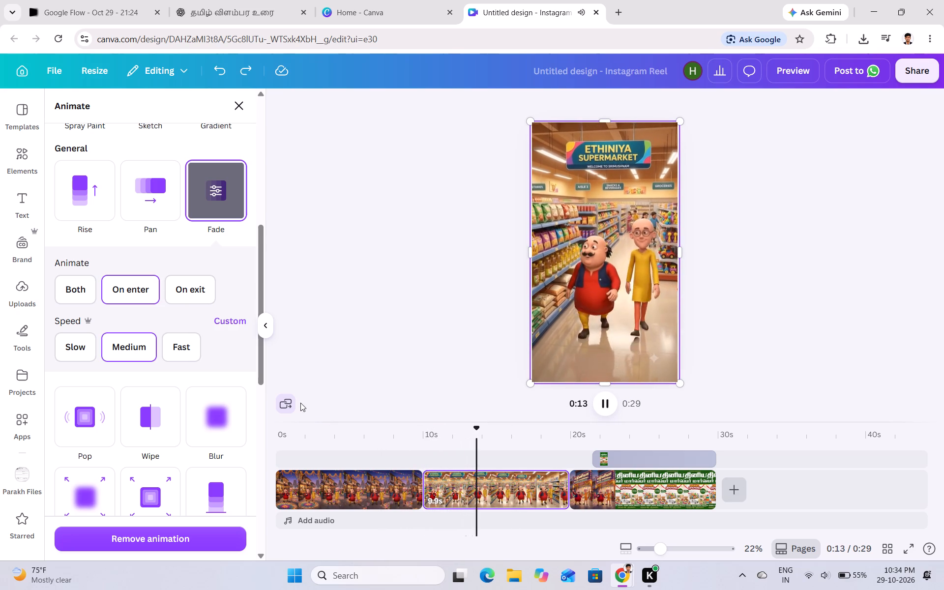
pyautogui.hotkey('ctrl', 'z')
pyautogui.hotkey('ctrl', 'z')
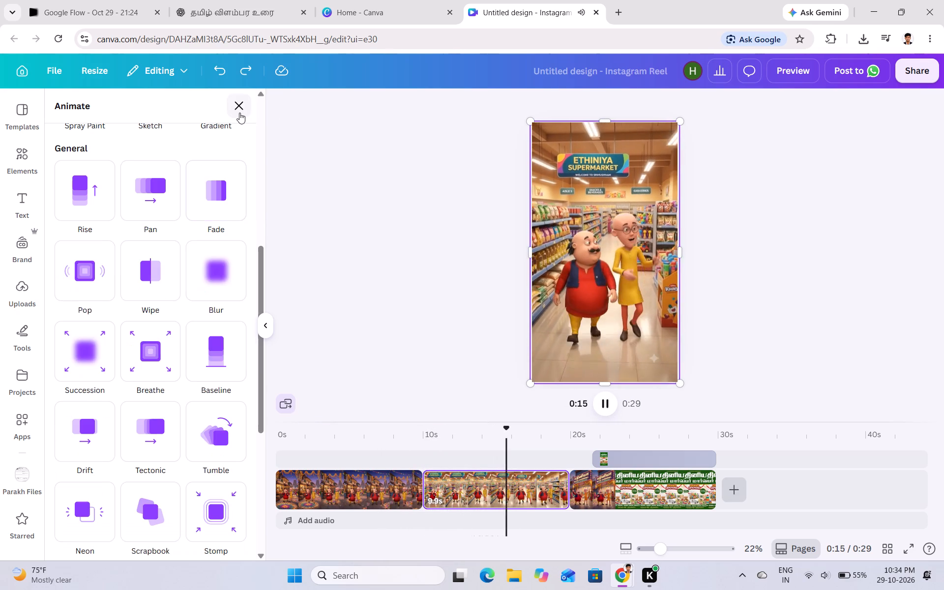
pyautogui.hotkey('ctrl', 'z')
pyautogui.keyDown('ctrl'); pyautogui.click(239, 113); pyautogui.keyUp('ctrl')
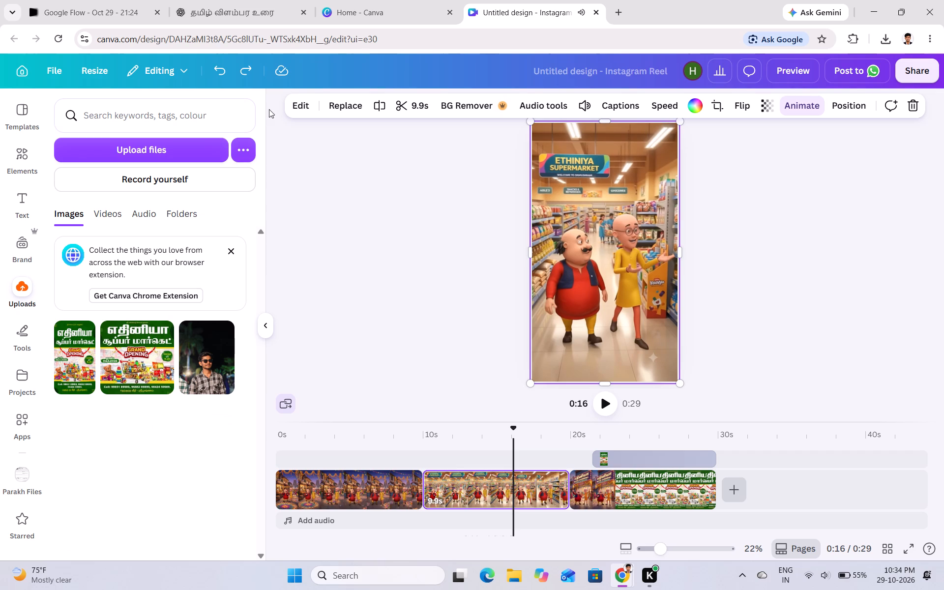
pyautogui.hotkey('ctrl', 'z')
pyautogui.hotkey('ctrl', 'z')
pyautogui.hotkey('ctrl', 'z')
pyautogui.hotkey('ctrl', 'z')
# Play the reel from the start to check the cut from the first clip into the second.
pyautogui.moveTo(514, 427); pyautogui.dragTo(406, 451)
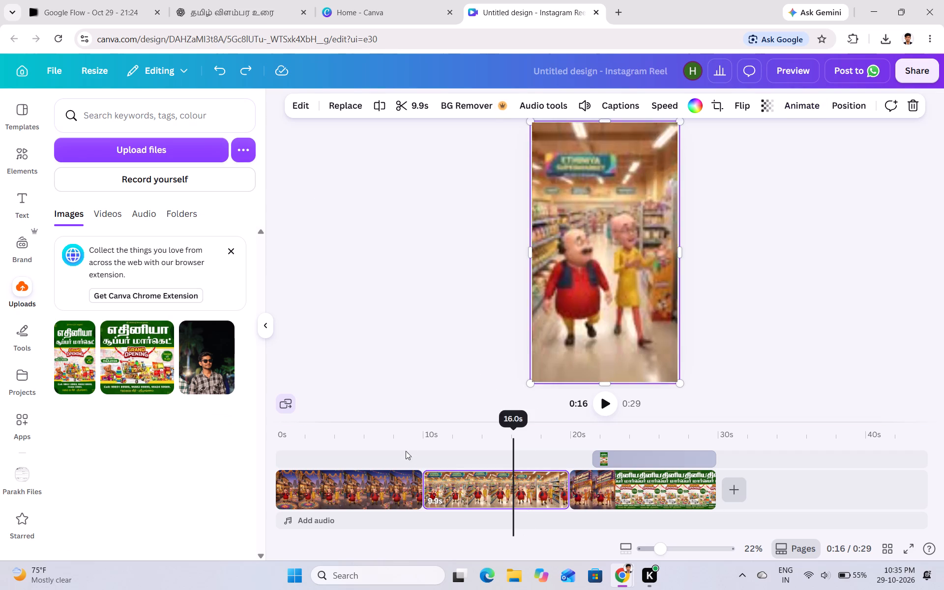
pyautogui.moveTo(406, 451); pyautogui.dragTo(264, 494)
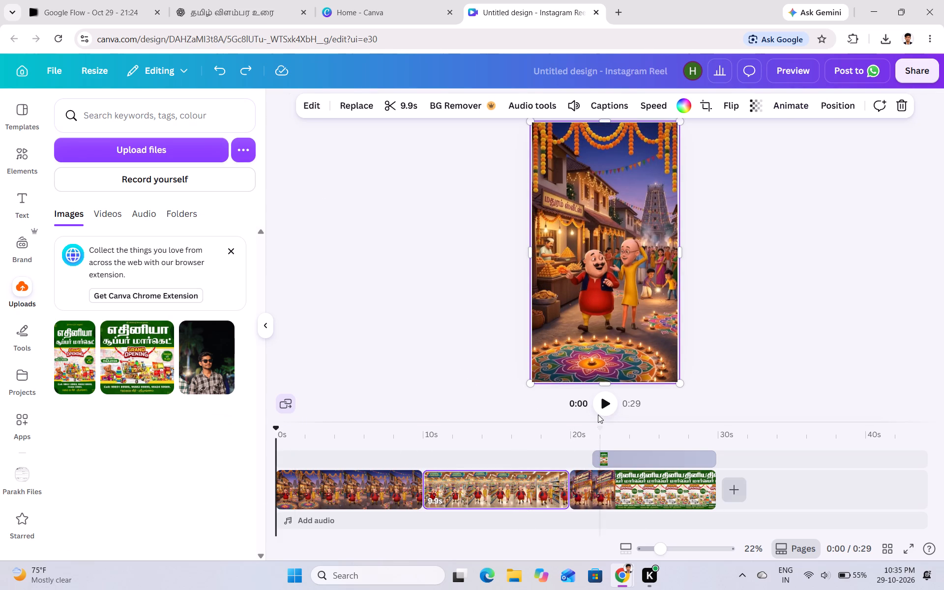
pyautogui.click(598, 414)
pyautogui.click(599, 406)
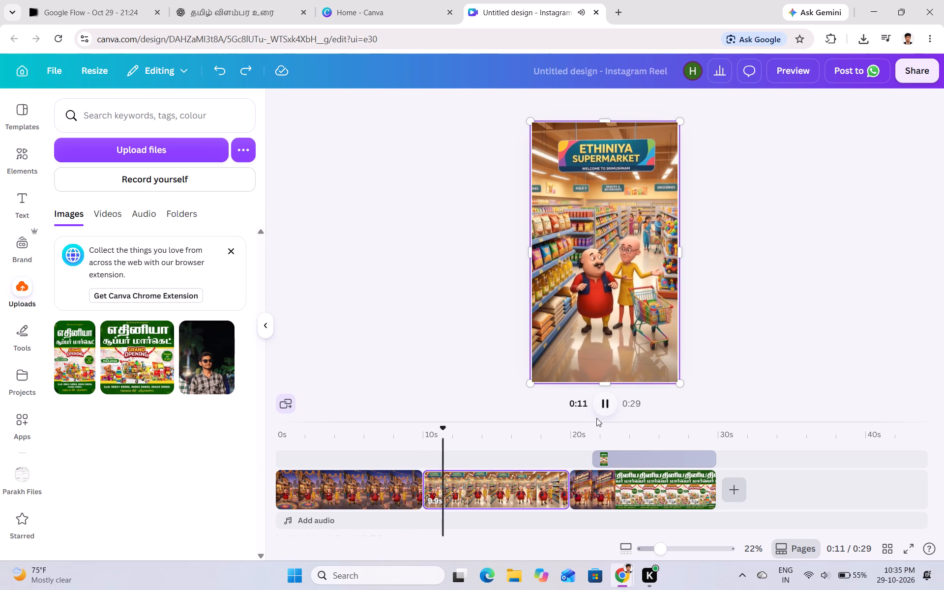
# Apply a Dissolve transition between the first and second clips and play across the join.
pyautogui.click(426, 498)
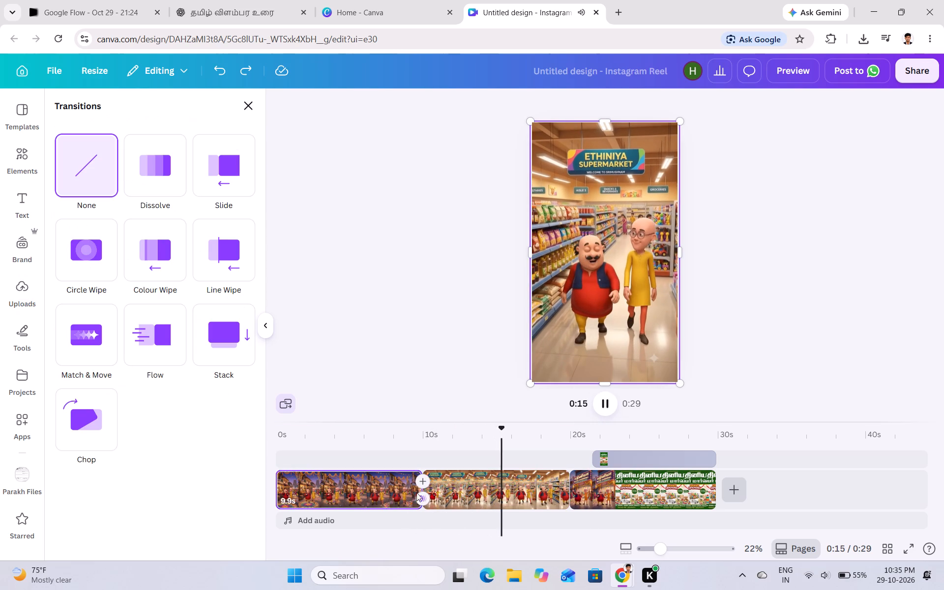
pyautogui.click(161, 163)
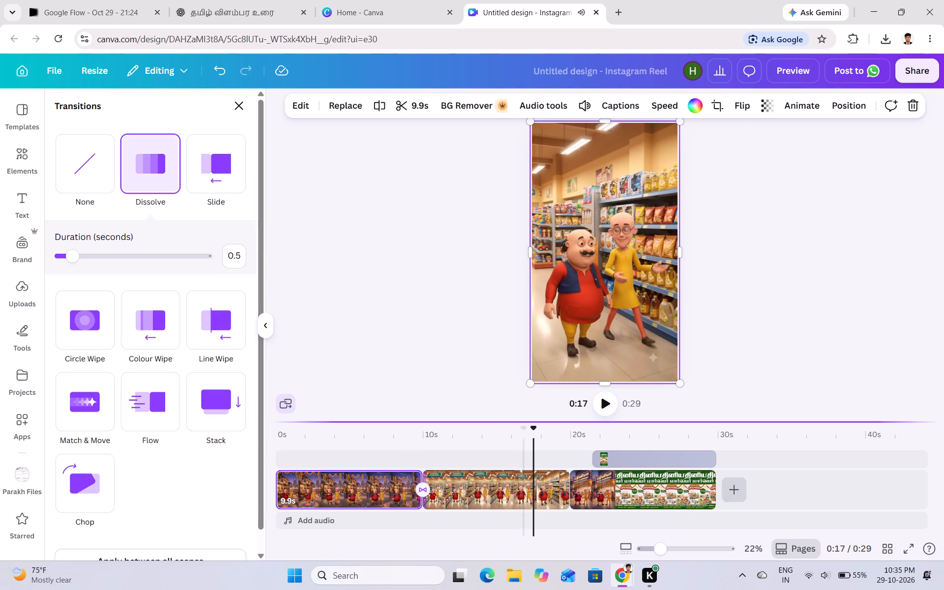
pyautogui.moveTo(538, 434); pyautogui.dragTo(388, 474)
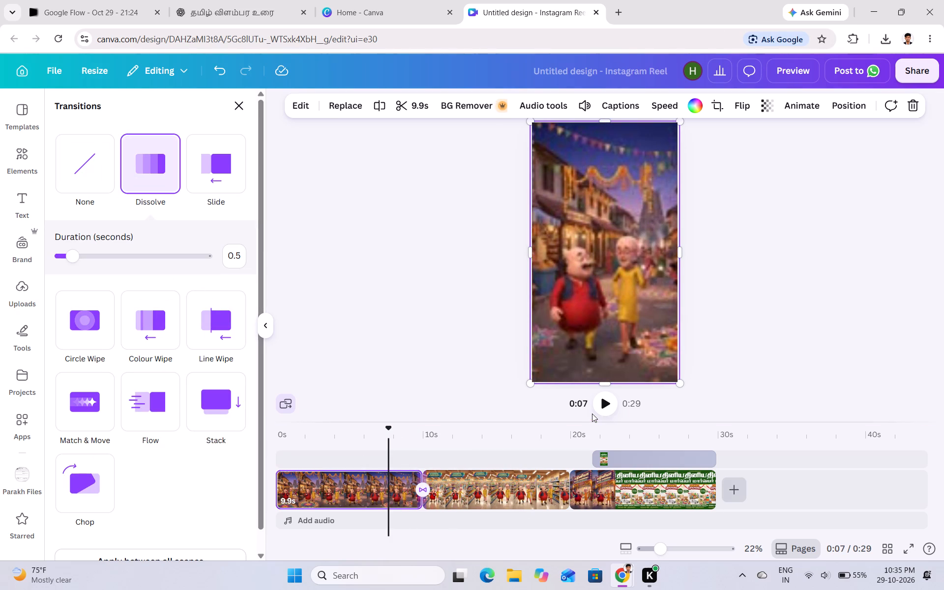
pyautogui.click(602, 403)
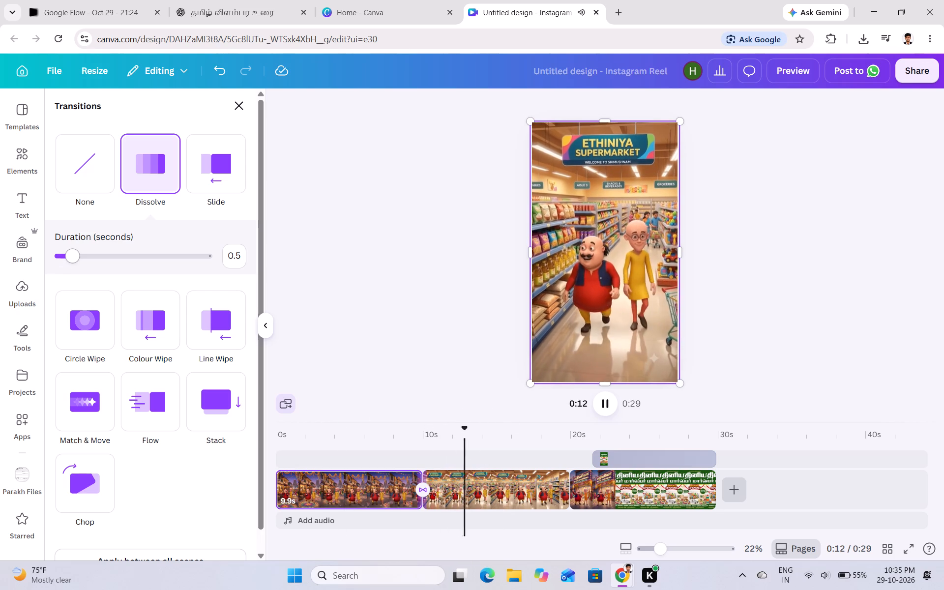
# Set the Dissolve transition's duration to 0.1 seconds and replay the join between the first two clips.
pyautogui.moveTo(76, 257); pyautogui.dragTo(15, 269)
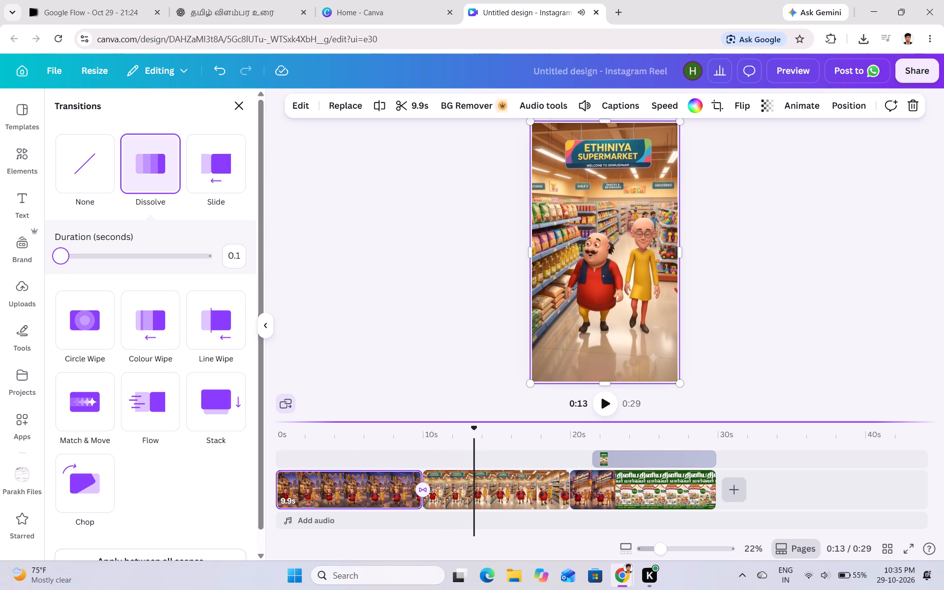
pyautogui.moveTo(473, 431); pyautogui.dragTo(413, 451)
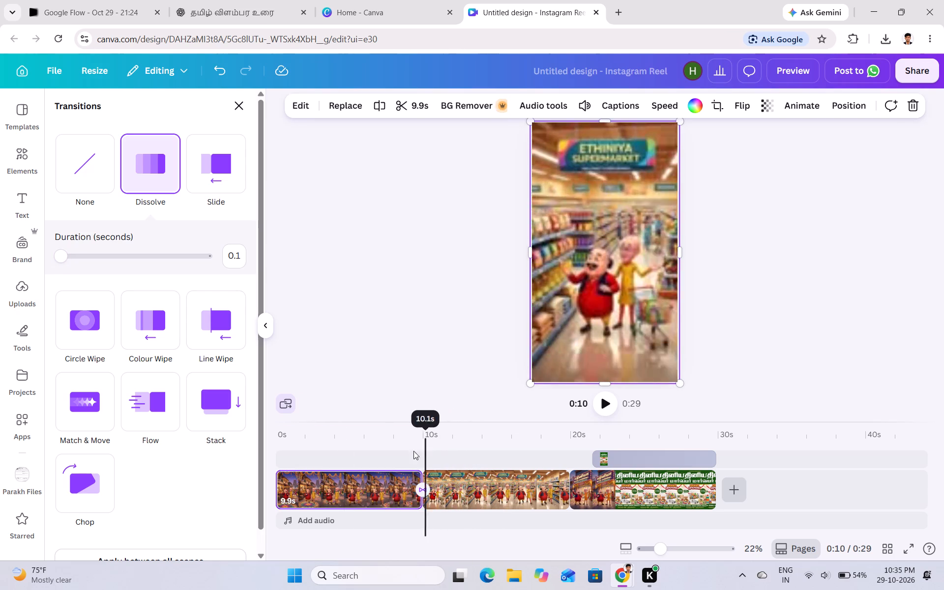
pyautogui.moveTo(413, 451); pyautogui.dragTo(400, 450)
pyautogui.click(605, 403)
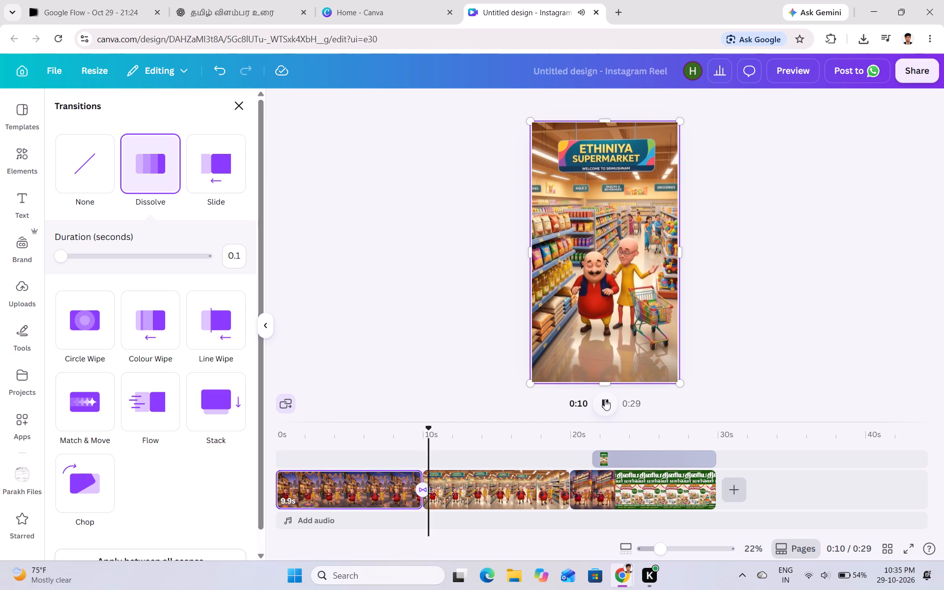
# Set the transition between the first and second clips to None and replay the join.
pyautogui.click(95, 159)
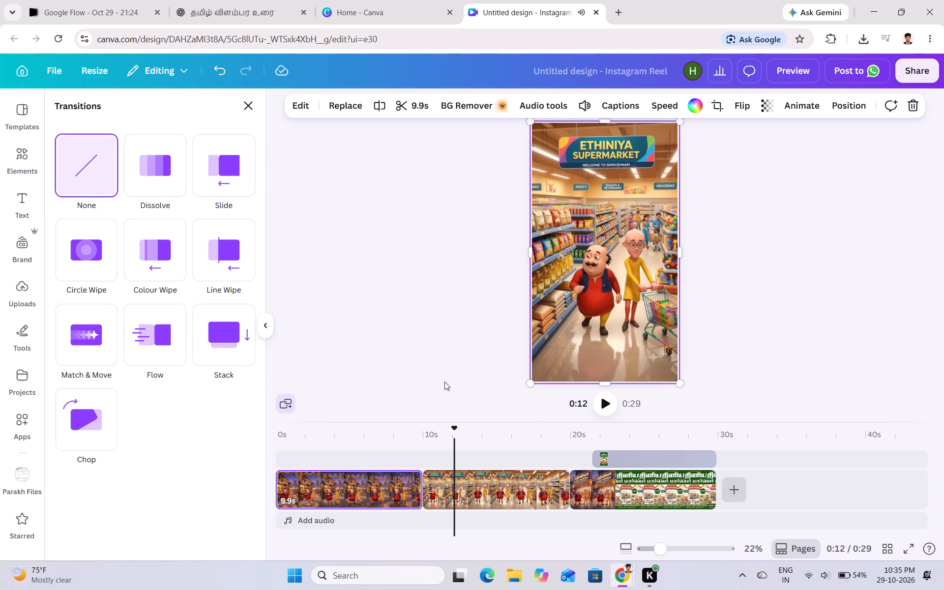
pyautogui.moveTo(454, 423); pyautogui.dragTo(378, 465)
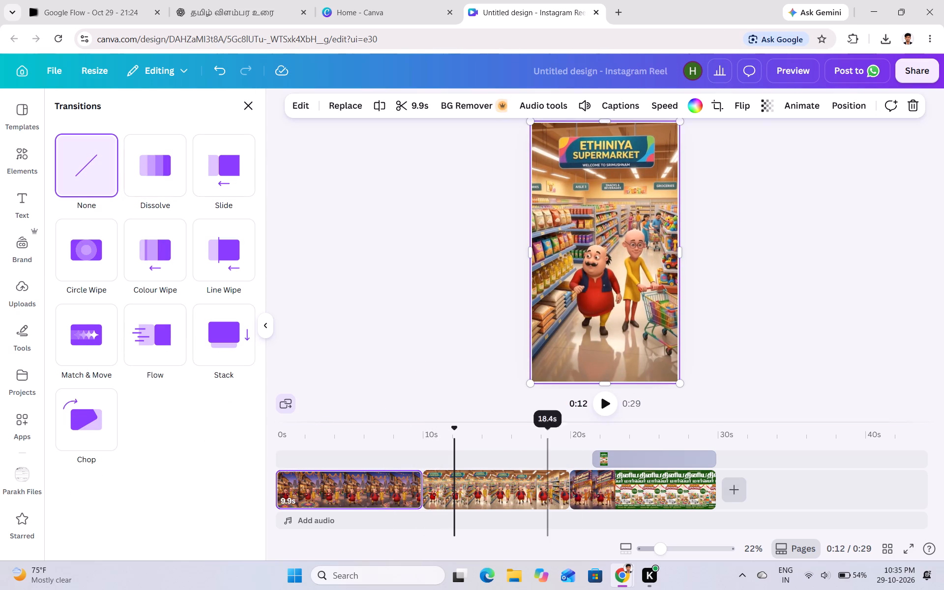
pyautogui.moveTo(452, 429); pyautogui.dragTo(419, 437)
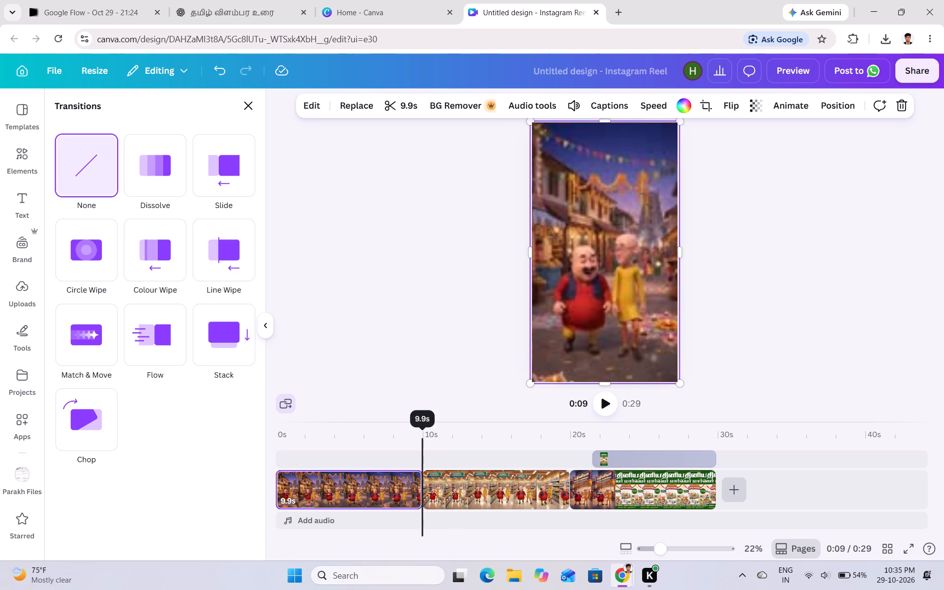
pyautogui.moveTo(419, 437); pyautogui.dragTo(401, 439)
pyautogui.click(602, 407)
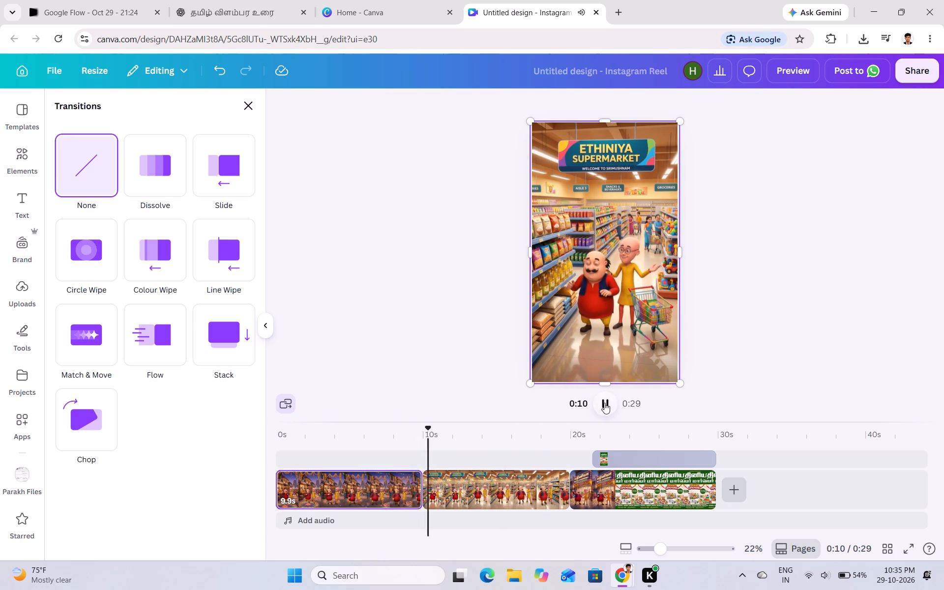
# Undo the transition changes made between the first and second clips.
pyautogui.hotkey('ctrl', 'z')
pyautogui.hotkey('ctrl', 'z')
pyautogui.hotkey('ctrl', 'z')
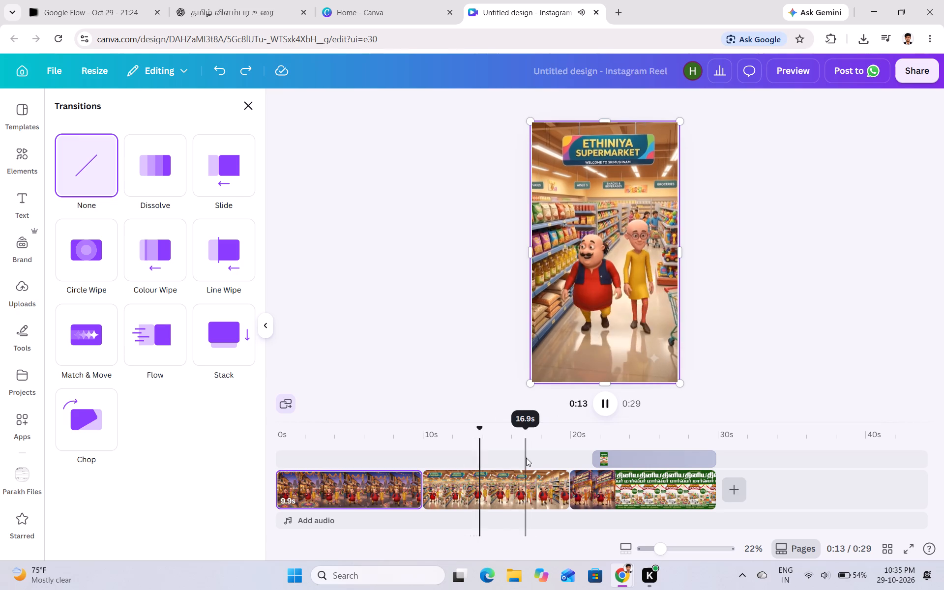
# Play the reel from about 7 seconds to check the cut into the second clip.
pyautogui.moveTo(487, 430); pyautogui.dragTo(392, 454)
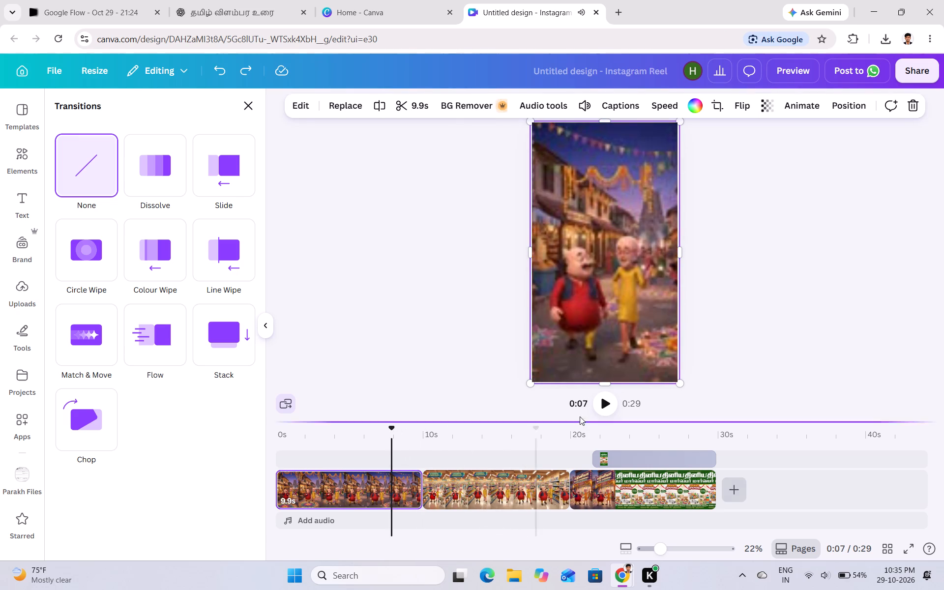
pyautogui.click(603, 408)
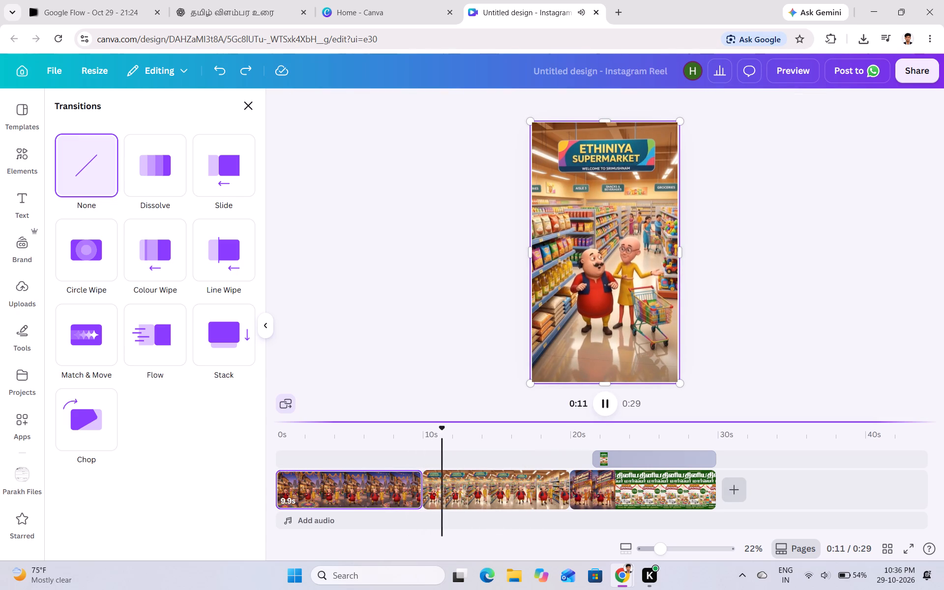
# Step back through the poster's timeline edits and redo until the poster overlay again starts at about 22.6 seconds.
pyautogui.hotkey('ctrl', 'z')
pyautogui.hotkey('ctrl', 'z')
pyautogui.hotkey('ctrl', 'z')
pyautogui.hotkey('ctrl', 'z')
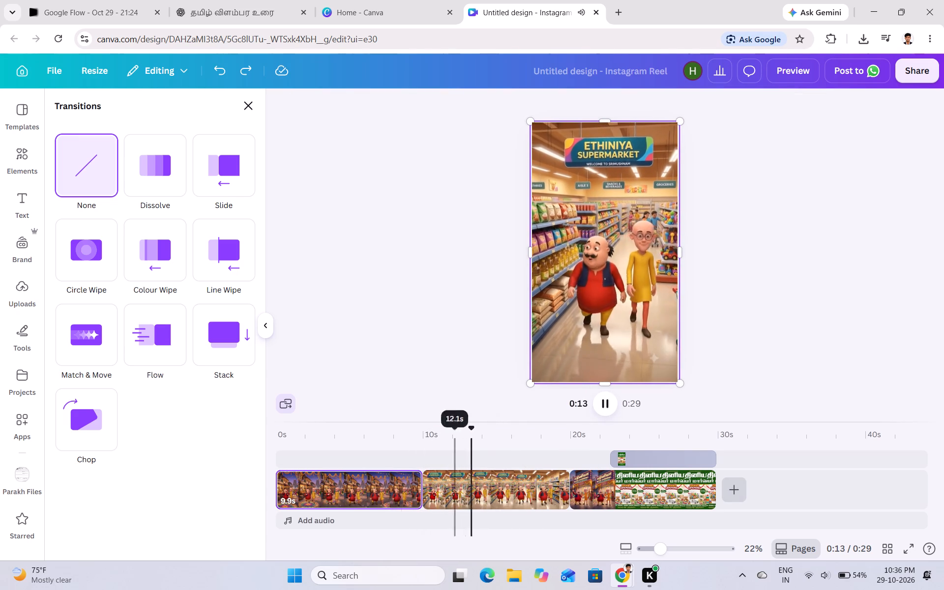
pyautogui.hotkey('ctrl', 'z')
pyautogui.click(212, 71)
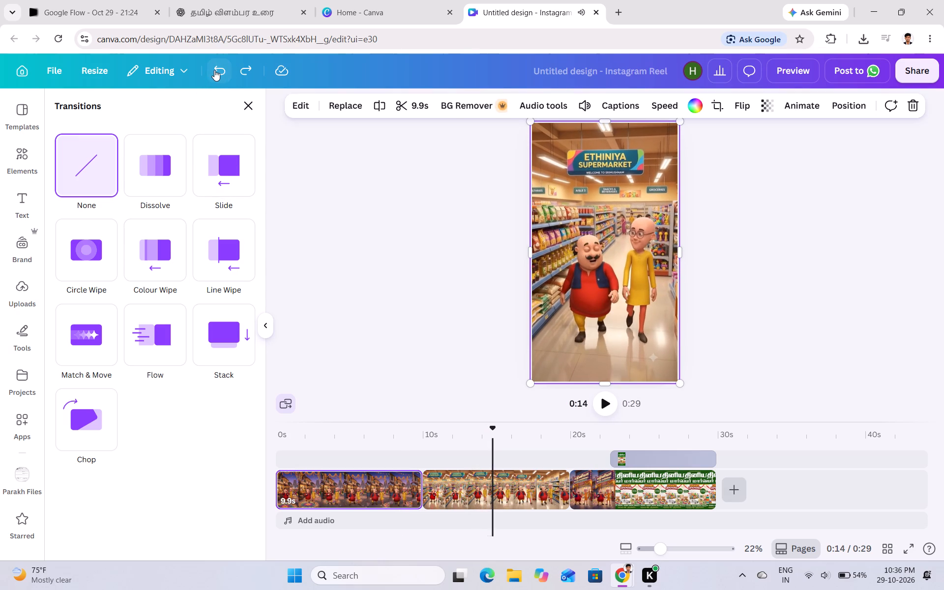
pyautogui.click(214, 70)
pyautogui.click(214, 70)
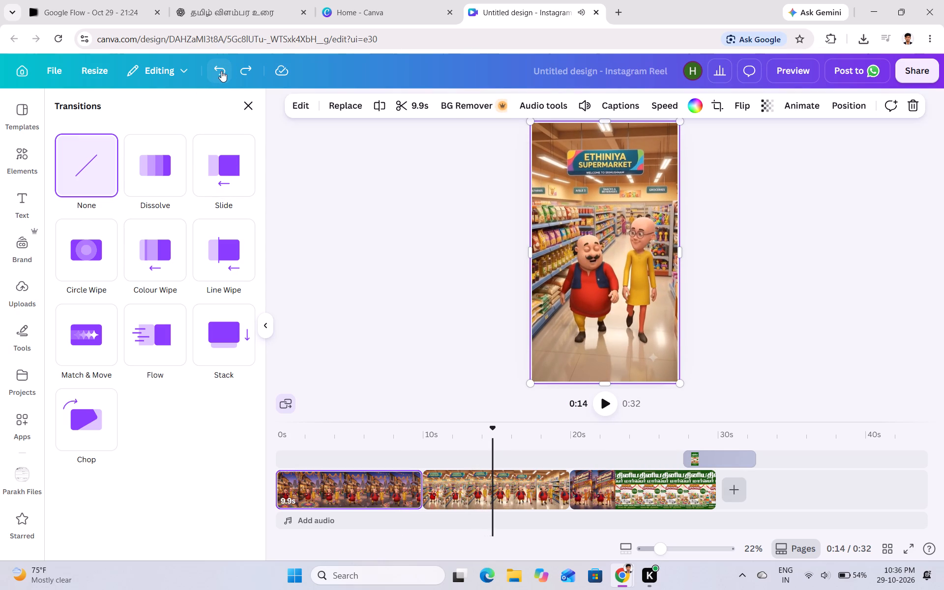
pyautogui.click(238, 65)
pyautogui.click(240, 65)
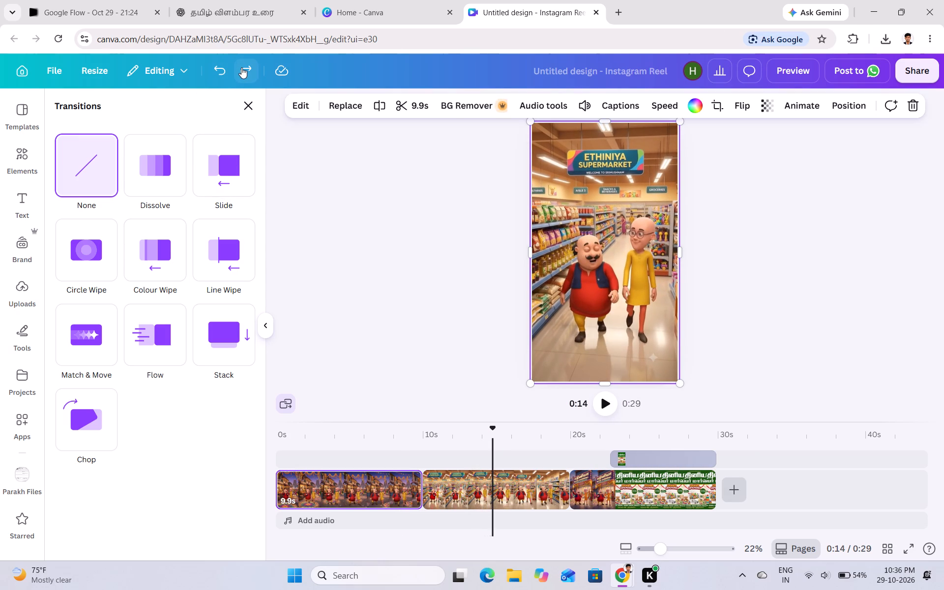
# Replay the reel from within the first clip to check the join into the second clip.
pyautogui.moveTo(490, 428); pyautogui.dragTo(491, 428)
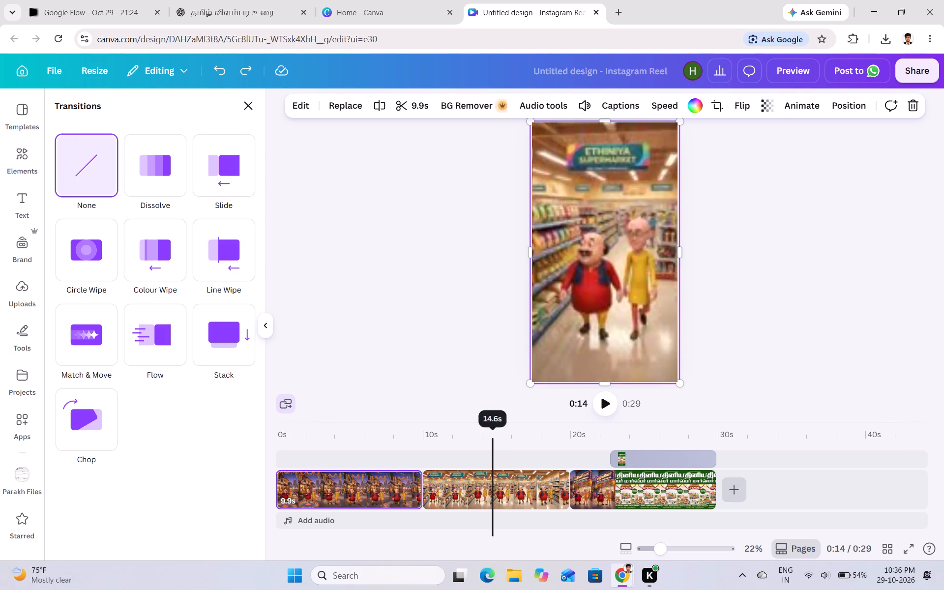
pyautogui.moveTo(491, 428); pyautogui.dragTo(216, 483)
pyautogui.click(603, 407)
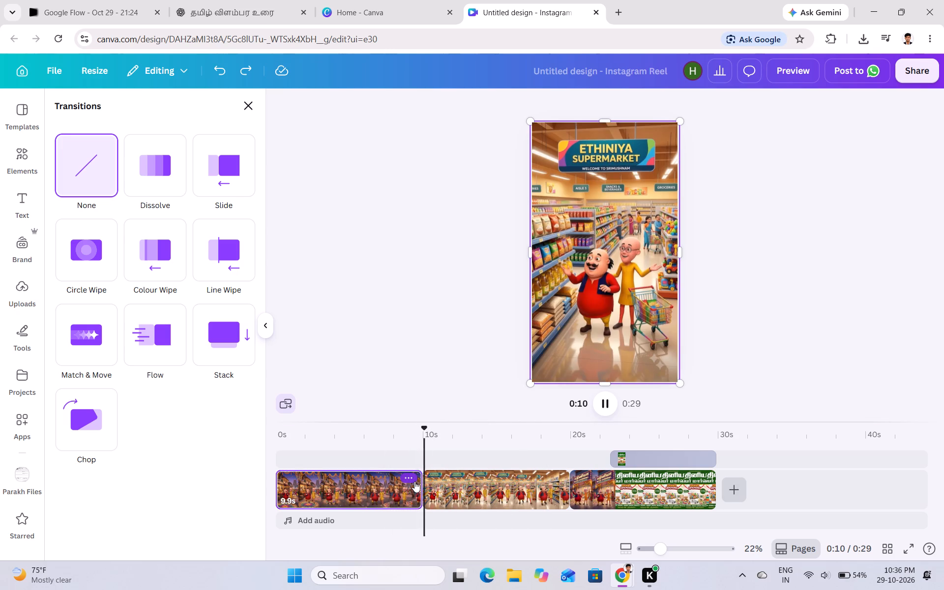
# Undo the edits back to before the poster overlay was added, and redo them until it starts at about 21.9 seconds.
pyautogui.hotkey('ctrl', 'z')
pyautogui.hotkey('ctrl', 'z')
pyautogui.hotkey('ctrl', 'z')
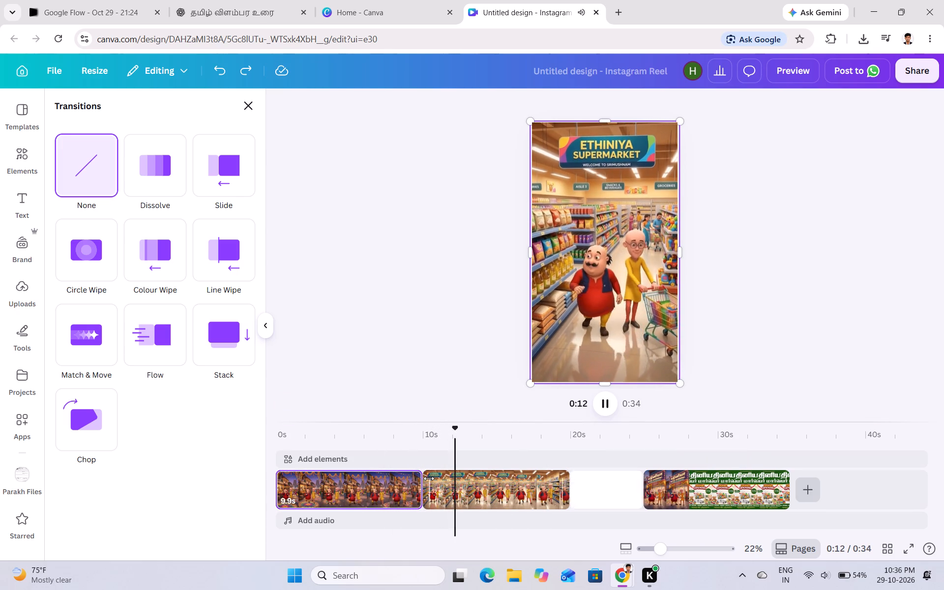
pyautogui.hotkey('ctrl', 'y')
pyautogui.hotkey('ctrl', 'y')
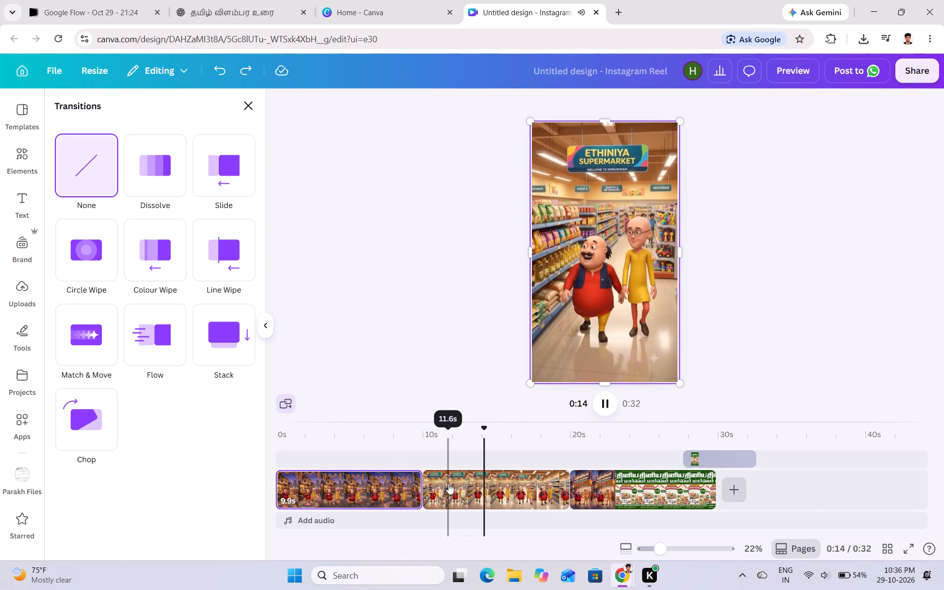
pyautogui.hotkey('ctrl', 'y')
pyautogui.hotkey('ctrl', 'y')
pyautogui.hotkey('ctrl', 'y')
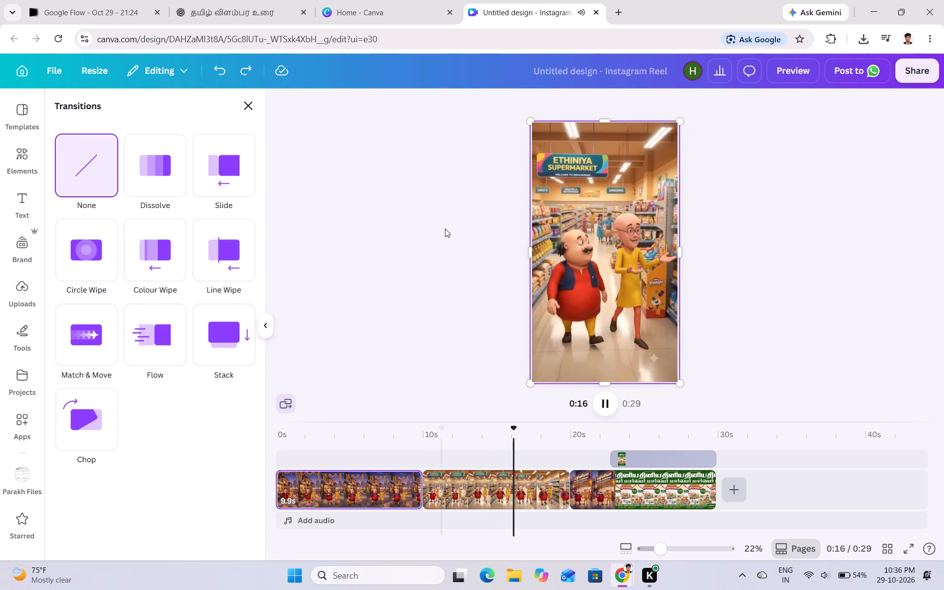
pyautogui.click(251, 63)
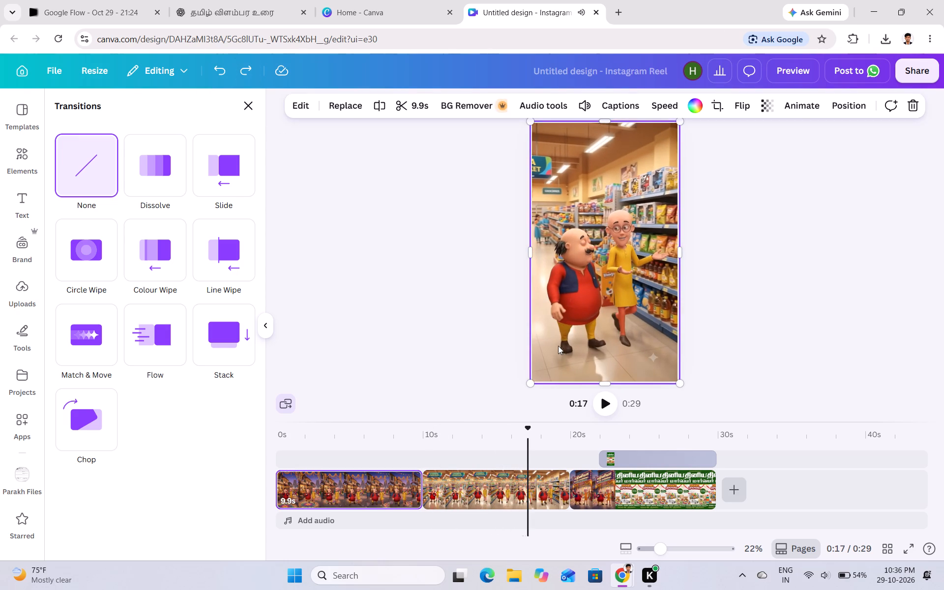
# Replay the end of the street clip and its cut into the supermarket clip.
pyautogui.moveTo(532, 425); pyautogui.dragTo(365, 460)
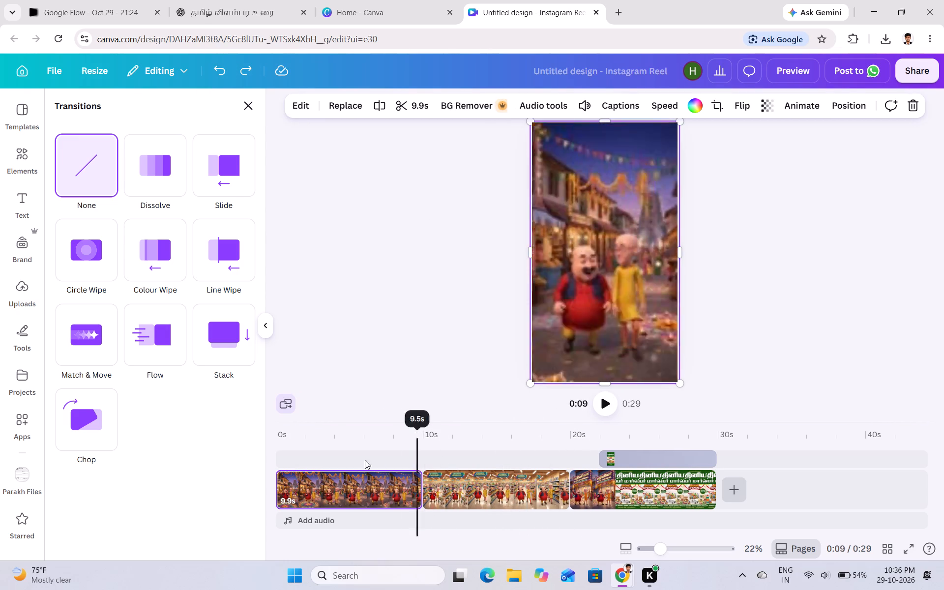
pyautogui.moveTo(365, 460); pyautogui.dragTo(312, 468)
pyautogui.click(610, 404)
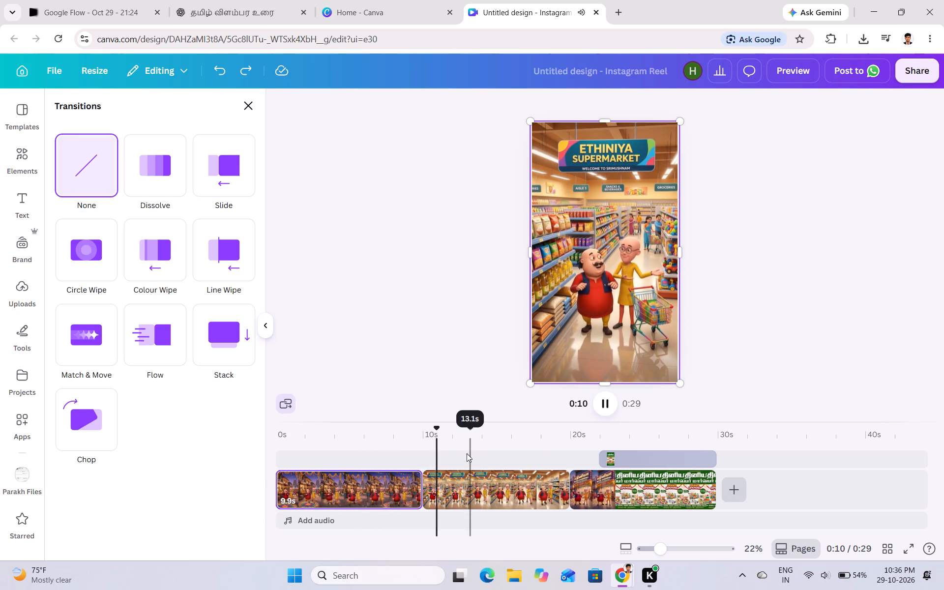
# Undo the last extension of the poster overlay's start on the timeline.
pyautogui.click(225, 67)
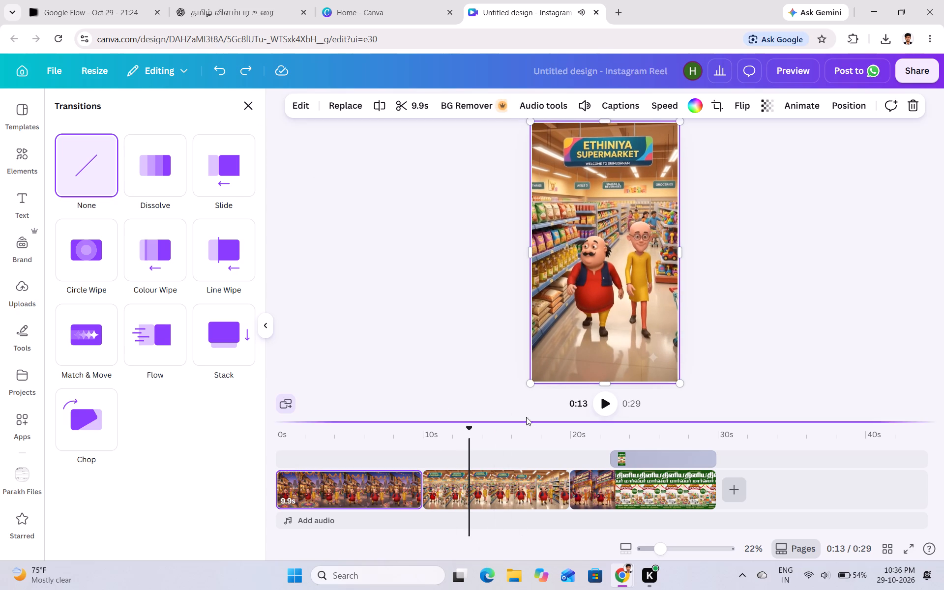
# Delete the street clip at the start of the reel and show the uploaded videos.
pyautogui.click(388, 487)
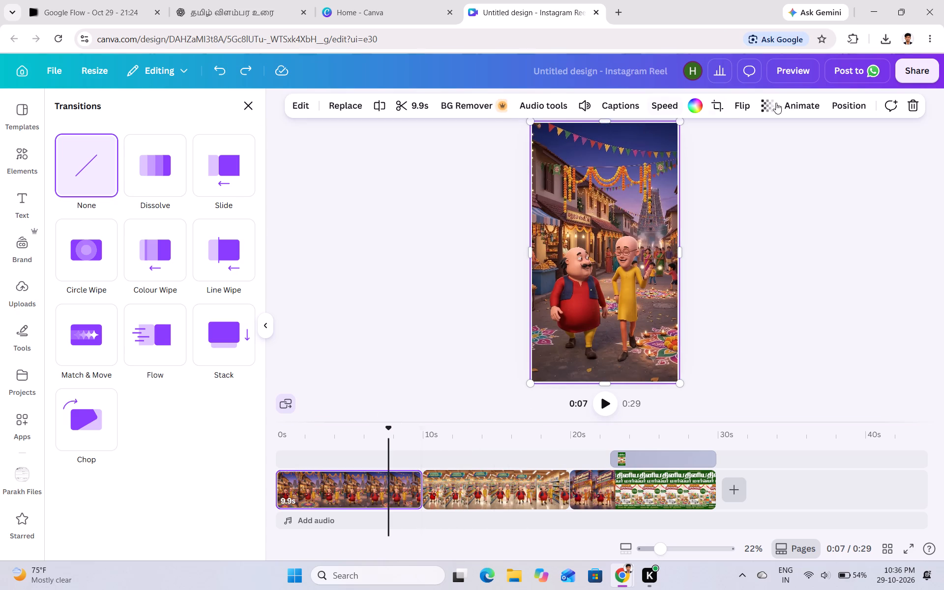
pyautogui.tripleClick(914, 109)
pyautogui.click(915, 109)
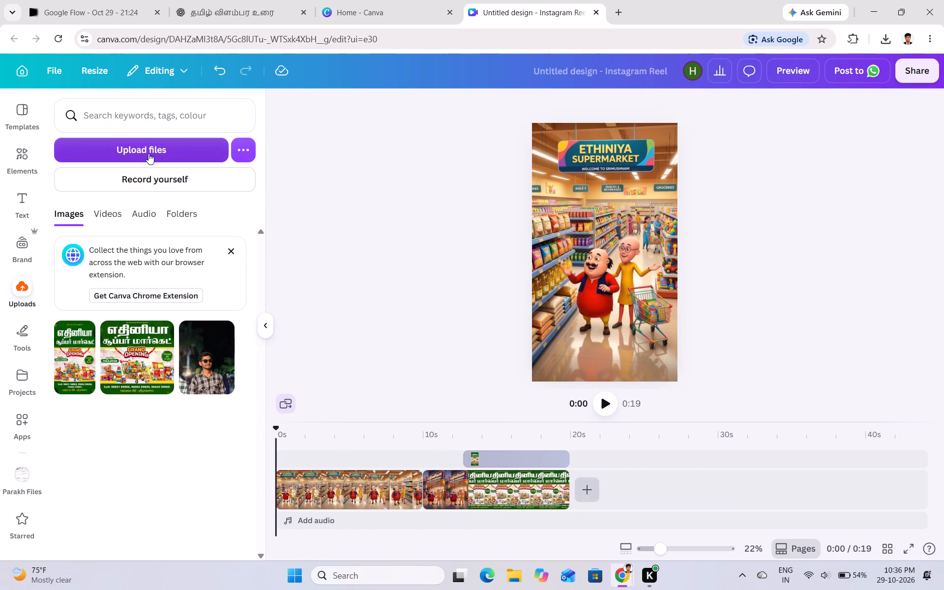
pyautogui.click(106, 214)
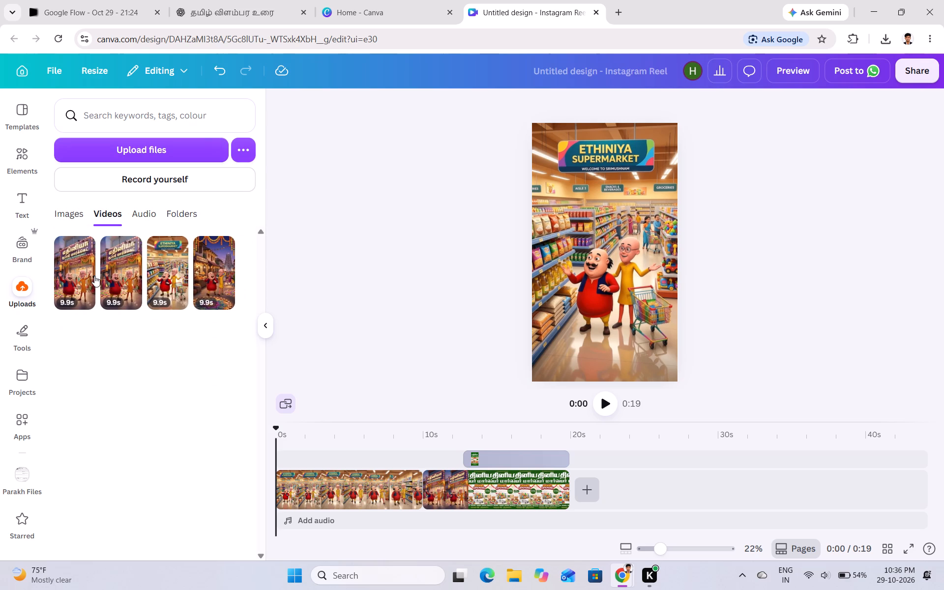
# Insert the uploaded 9.9-second festive street clip at the start of the reel, before the supermarket clip.
pyautogui.click(204, 287)
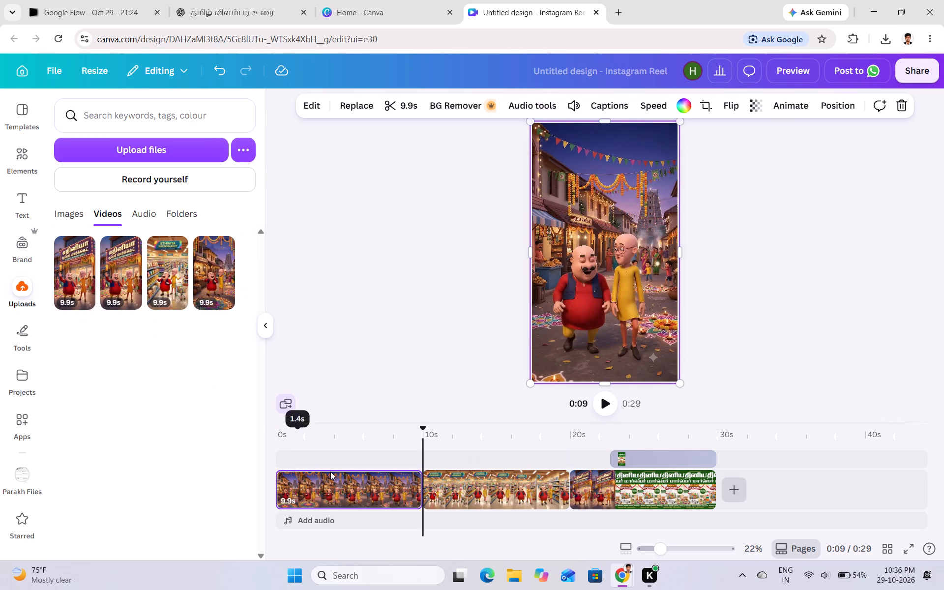
# Play the reel from 0:00 to check the street clip and its cut into the supermarket clip.
pyautogui.moveTo(424, 430); pyautogui.dragTo(230, 465)
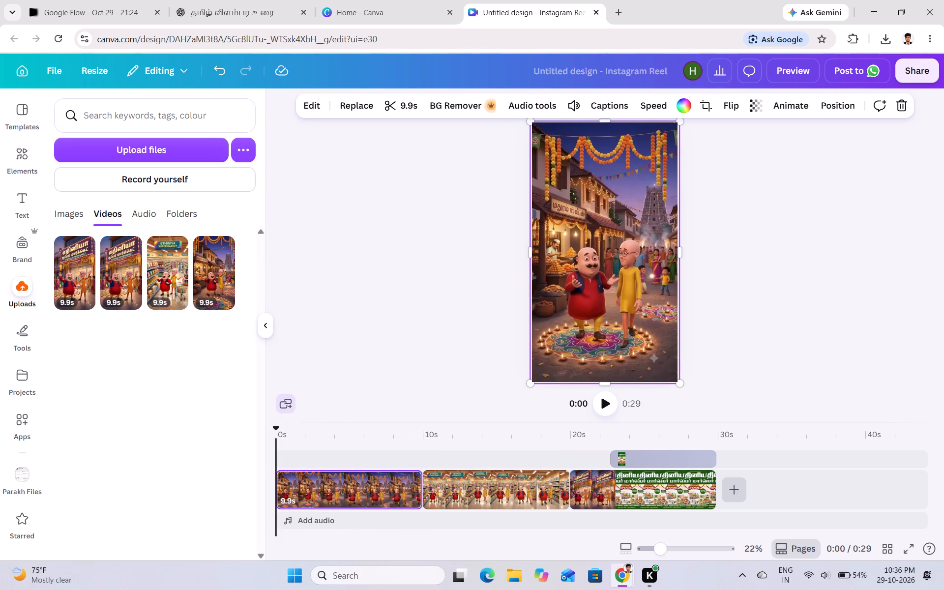
pyautogui.click(603, 403)
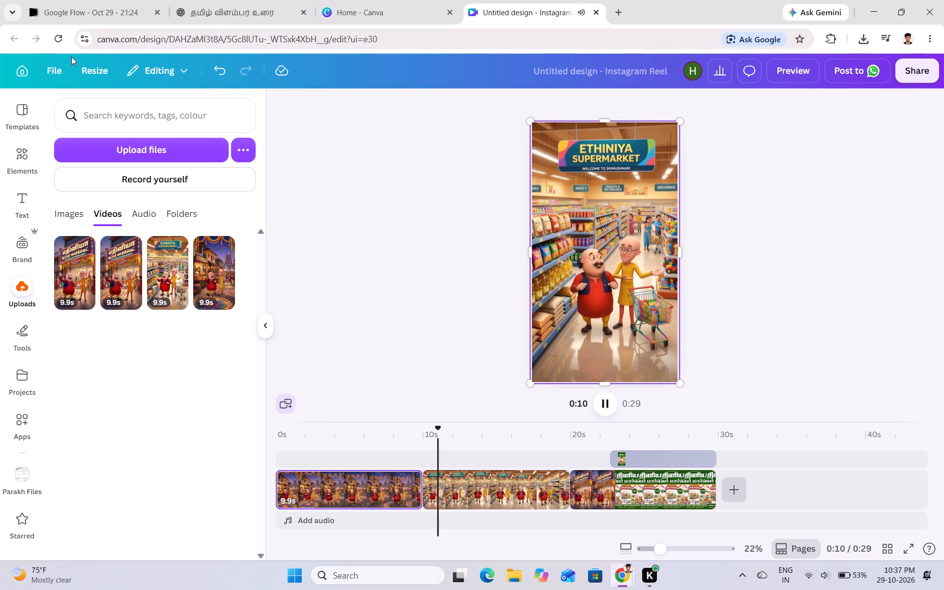
# Reload the design page and play the whole reel from the beginning through to the poster section.
pyautogui.click(62, 34)
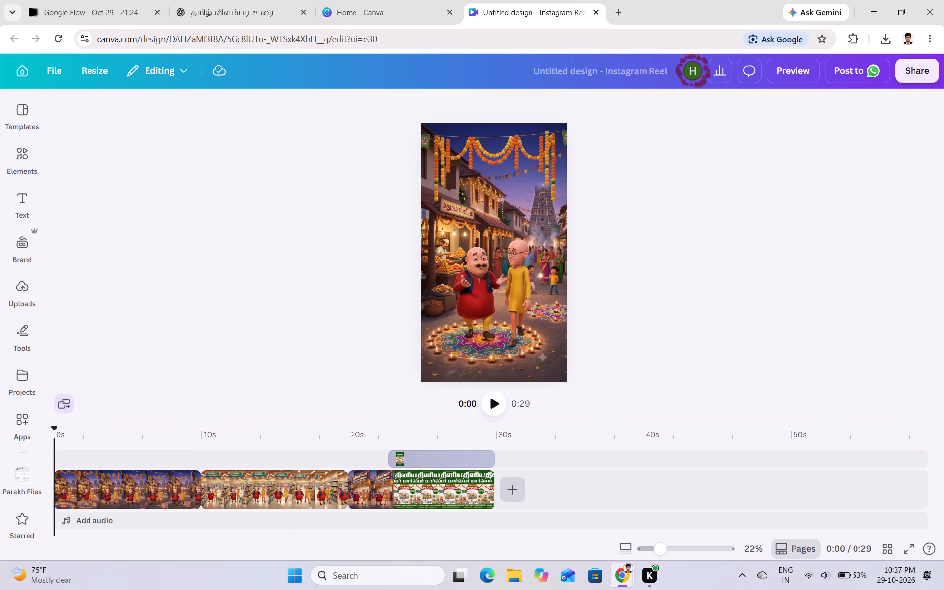
pyautogui.click(495, 408)
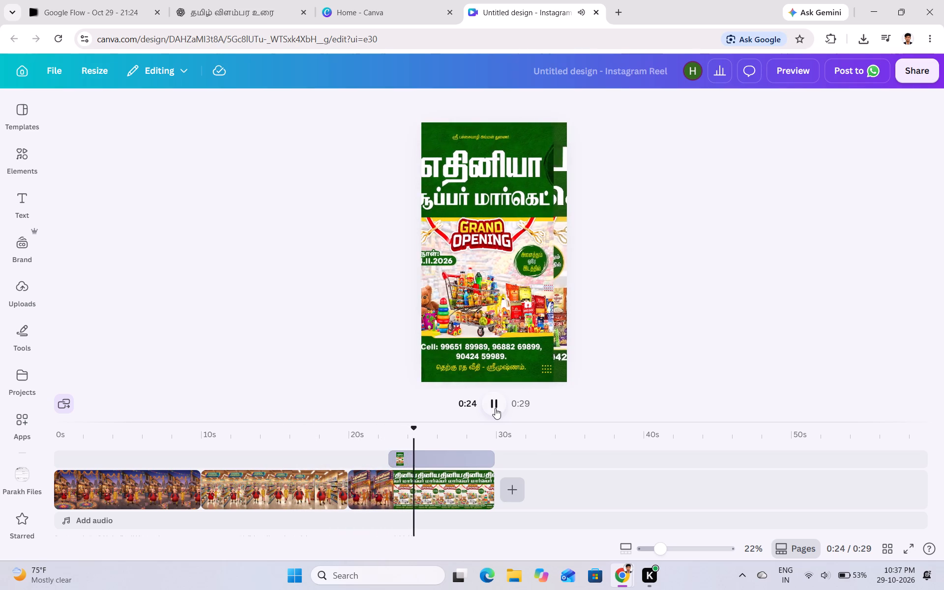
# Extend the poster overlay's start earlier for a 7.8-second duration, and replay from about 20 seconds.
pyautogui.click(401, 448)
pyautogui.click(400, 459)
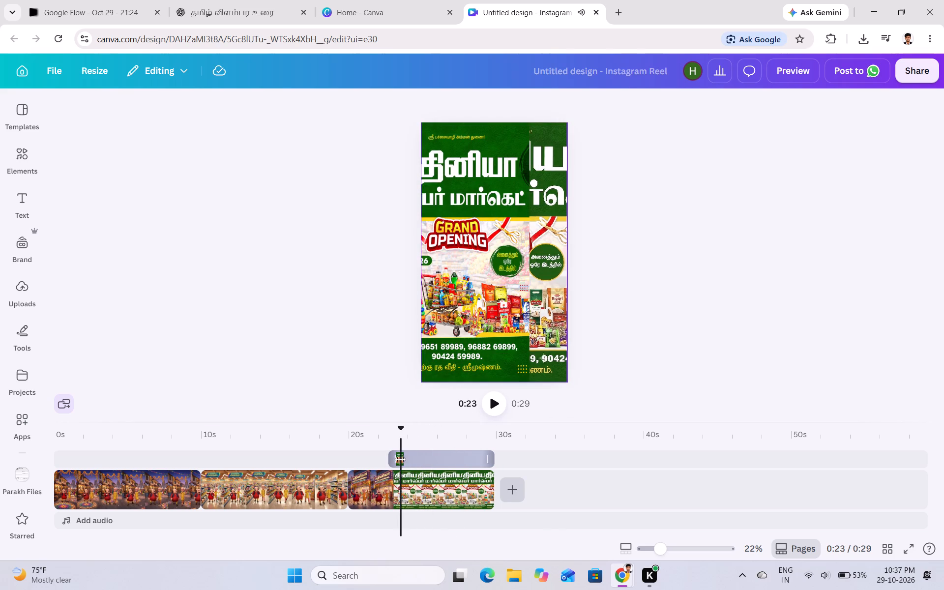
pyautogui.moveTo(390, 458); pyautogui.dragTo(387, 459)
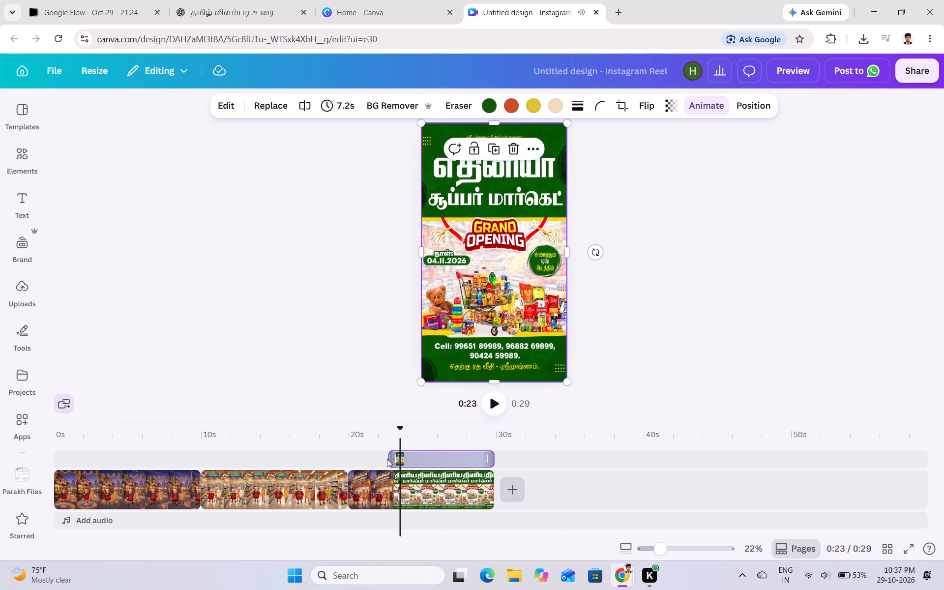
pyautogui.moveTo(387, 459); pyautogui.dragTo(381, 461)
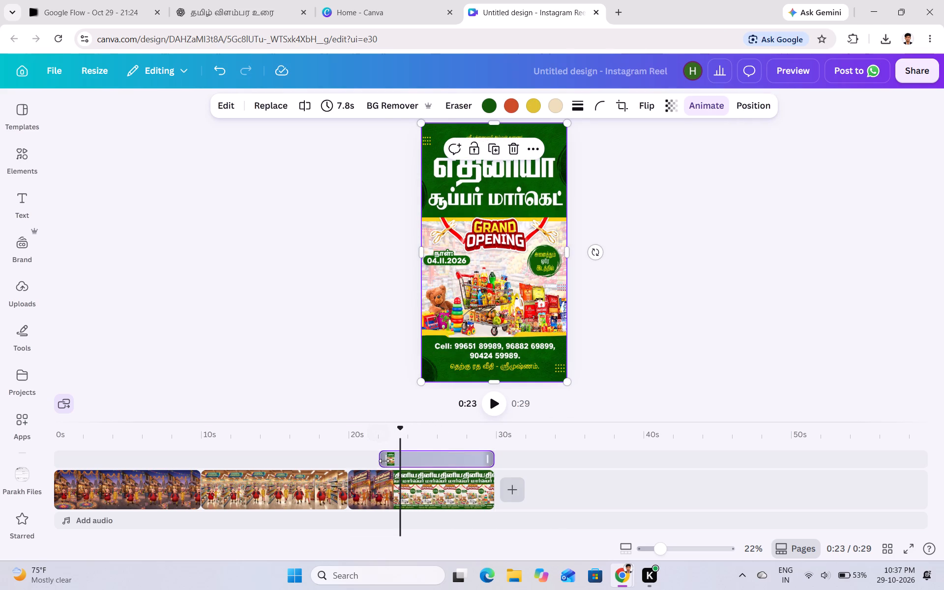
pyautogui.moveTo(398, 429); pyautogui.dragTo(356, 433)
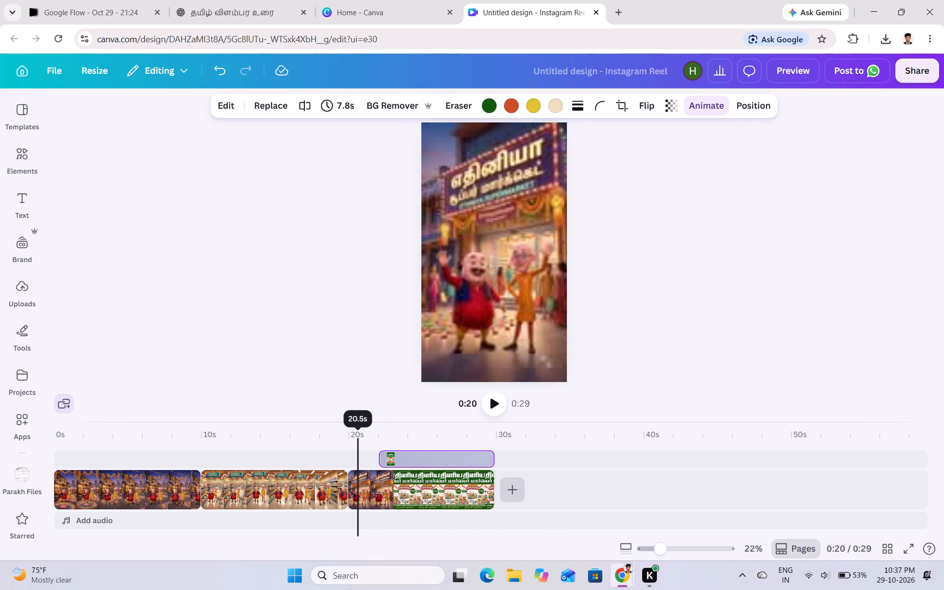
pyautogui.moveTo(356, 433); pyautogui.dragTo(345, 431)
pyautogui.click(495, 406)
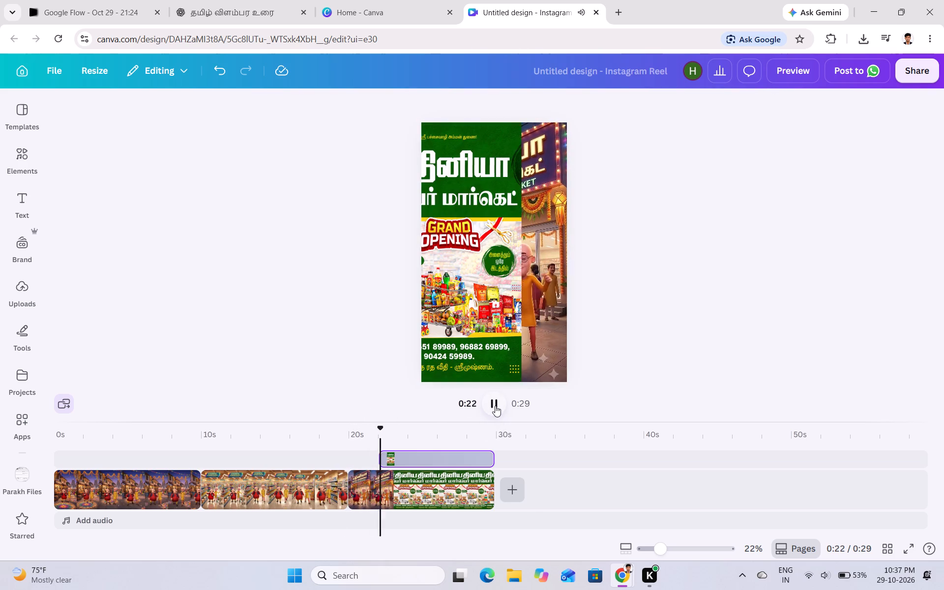
# Extend the poster overlay's start further for an 8.4-second duration, and replay its entrance from about 20 seconds.
pyautogui.click(412, 465)
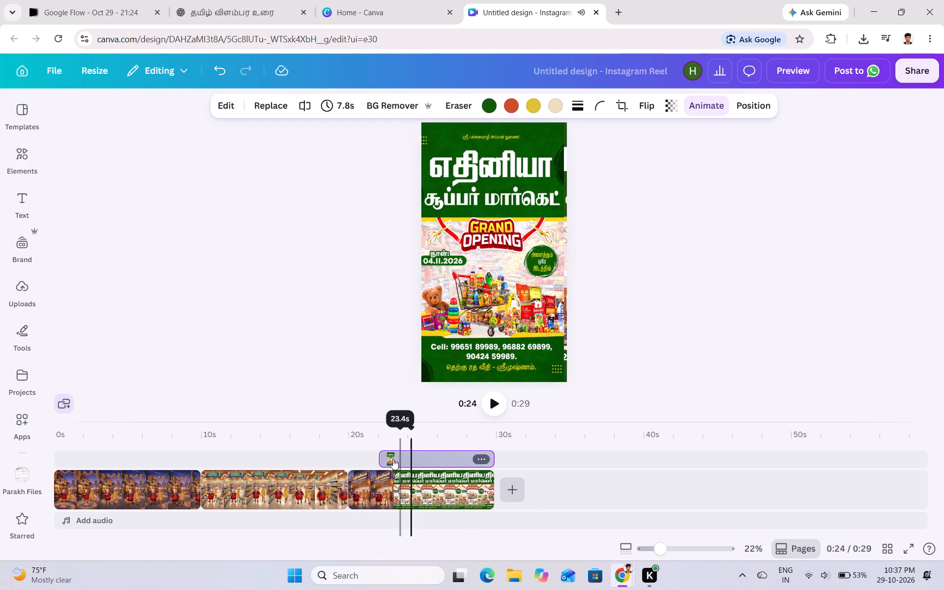
pyautogui.moveTo(383, 458); pyautogui.dragTo(375, 460)
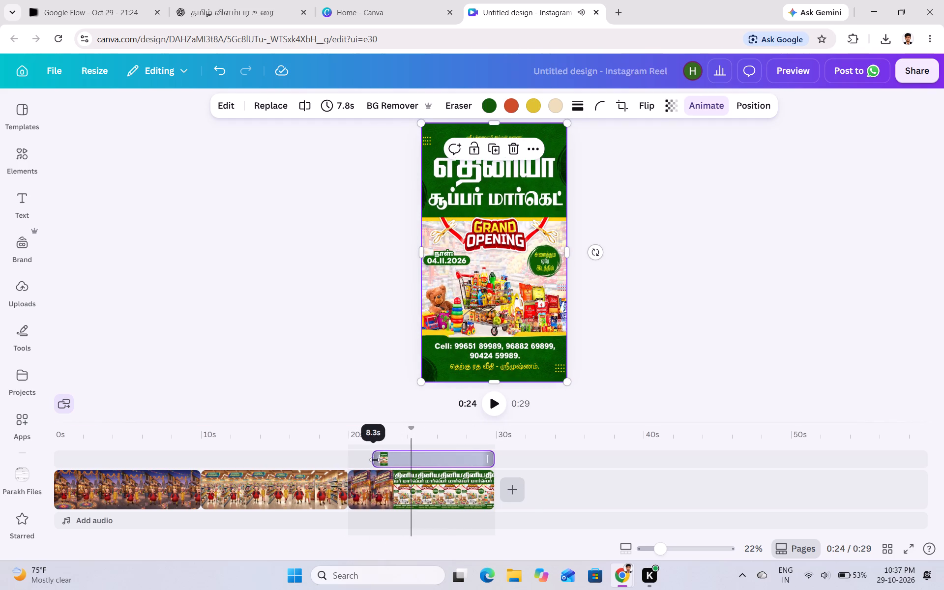
pyautogui.moveTo(375, 460); pyautogui.dragTo(374, 460)
pyautogui.moveTo(413, 433); pyautogui.dragTo(363, 443)
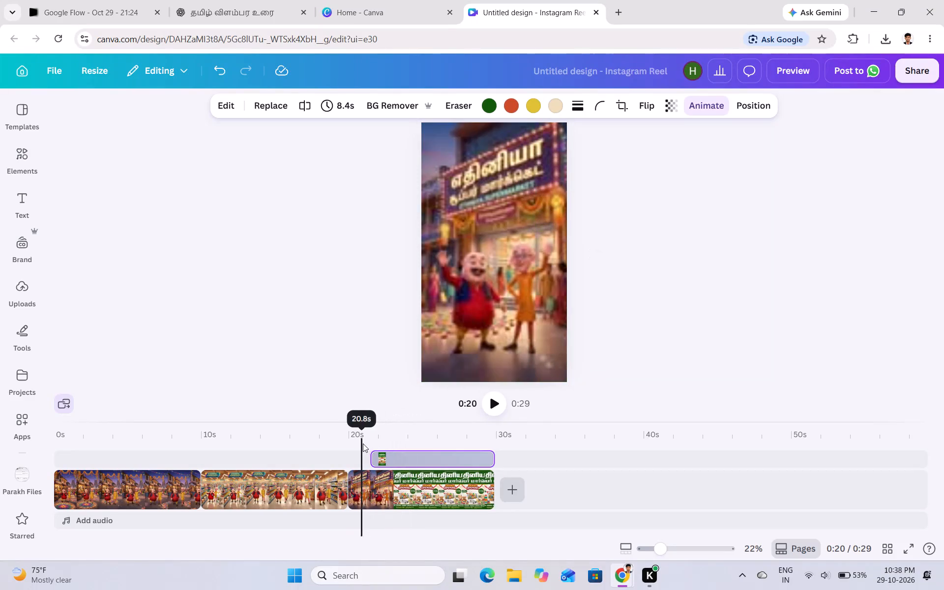
pyautogui.moveTo(363, 443); pyautogui.dragTo(358, 443)
pyautogui.click(487, 404)
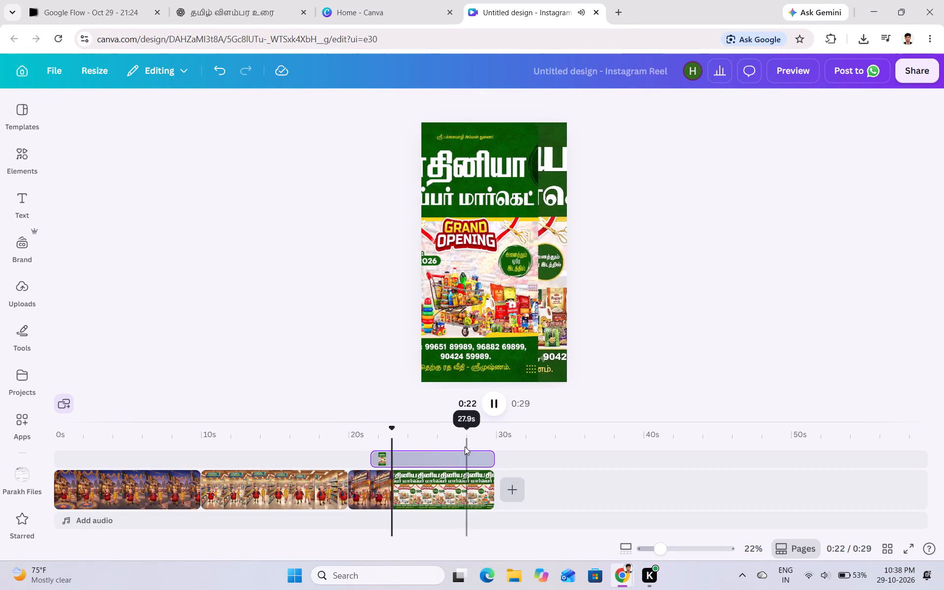
pyautogui.scroll(-1, 463, 460)
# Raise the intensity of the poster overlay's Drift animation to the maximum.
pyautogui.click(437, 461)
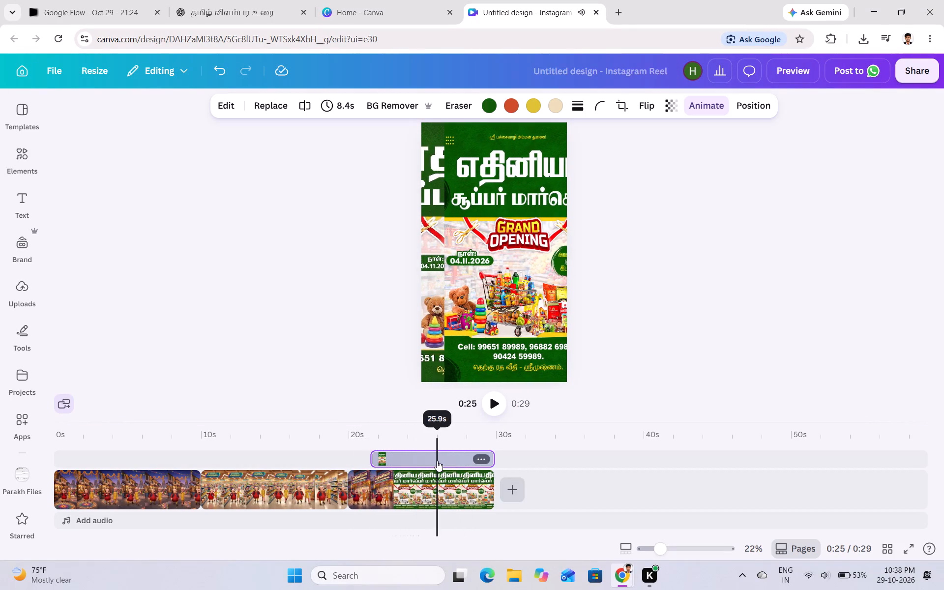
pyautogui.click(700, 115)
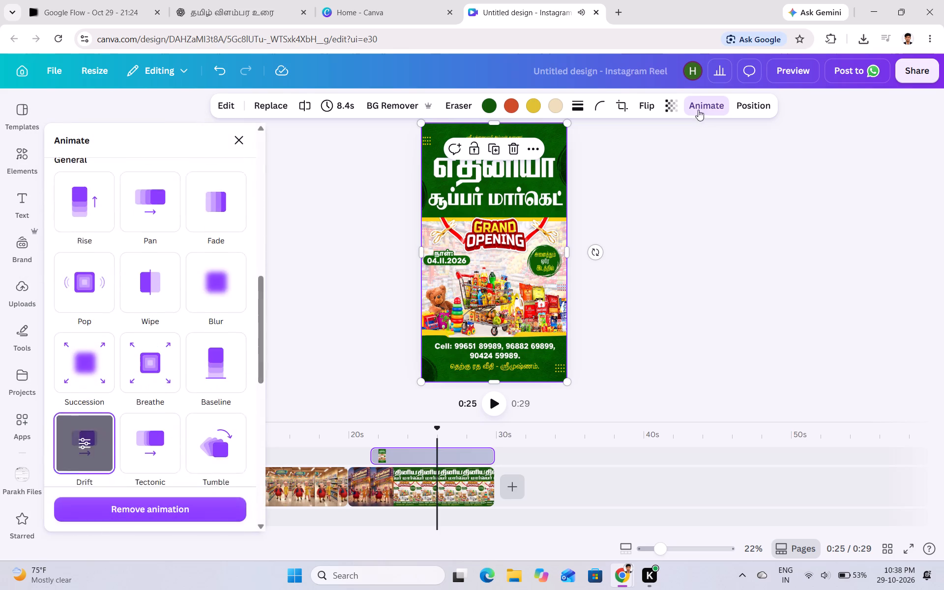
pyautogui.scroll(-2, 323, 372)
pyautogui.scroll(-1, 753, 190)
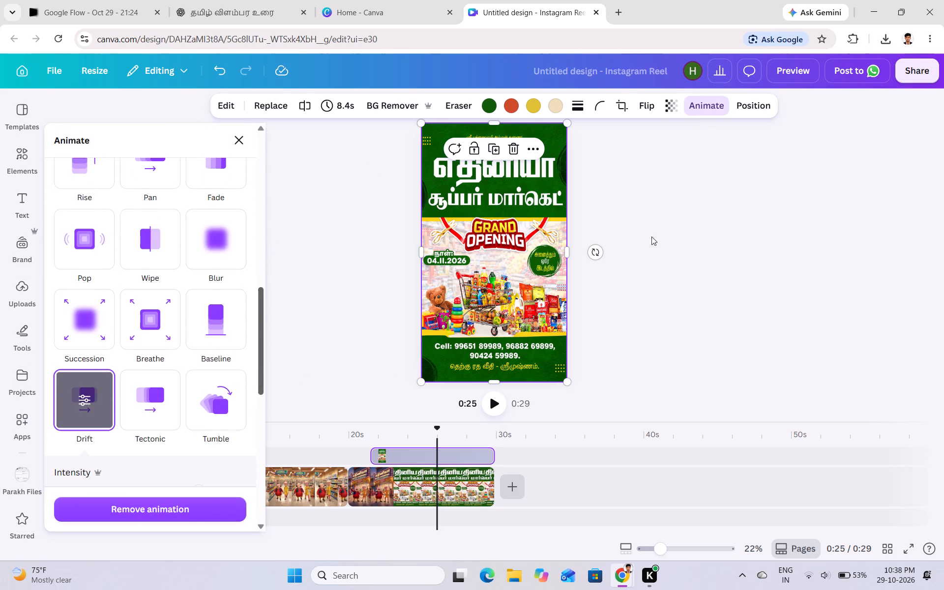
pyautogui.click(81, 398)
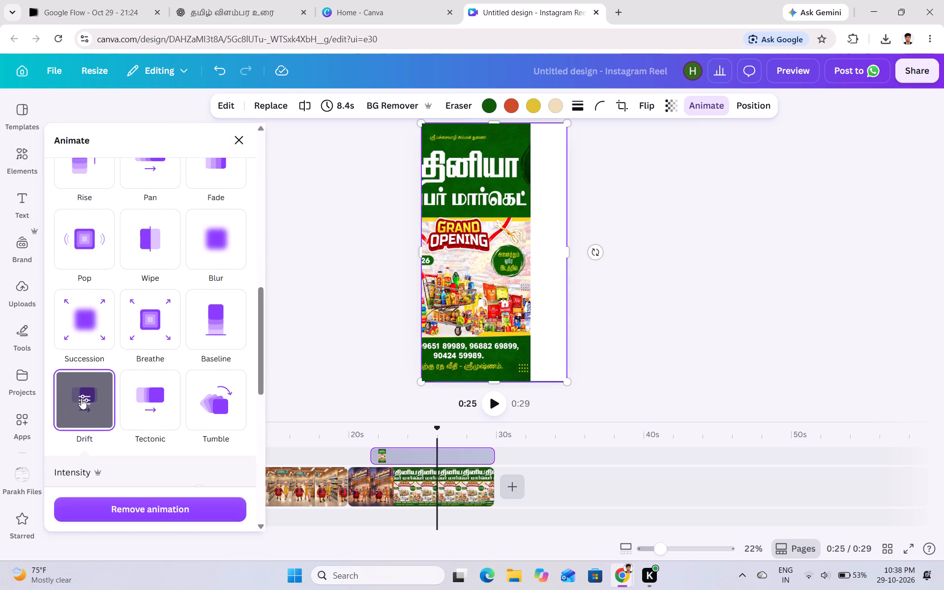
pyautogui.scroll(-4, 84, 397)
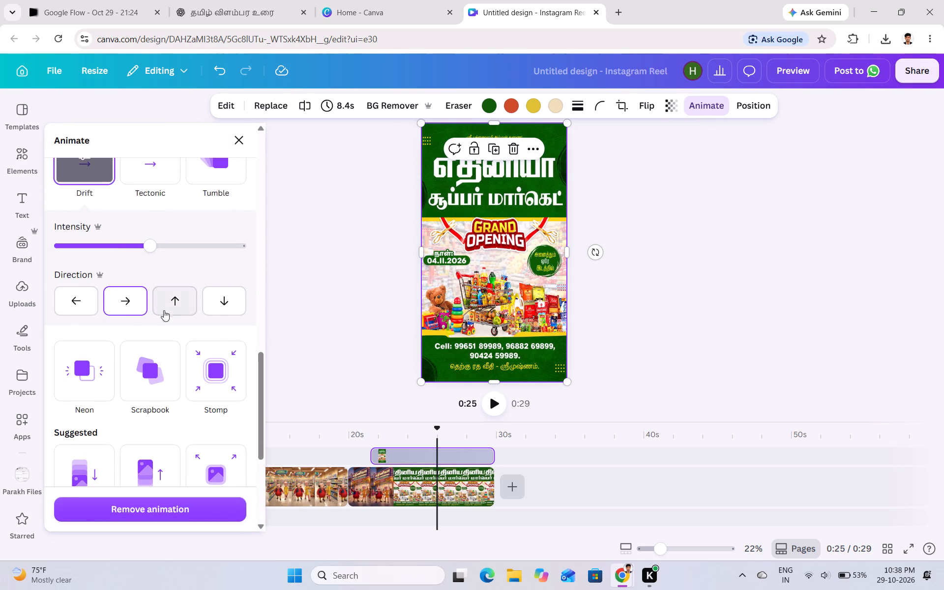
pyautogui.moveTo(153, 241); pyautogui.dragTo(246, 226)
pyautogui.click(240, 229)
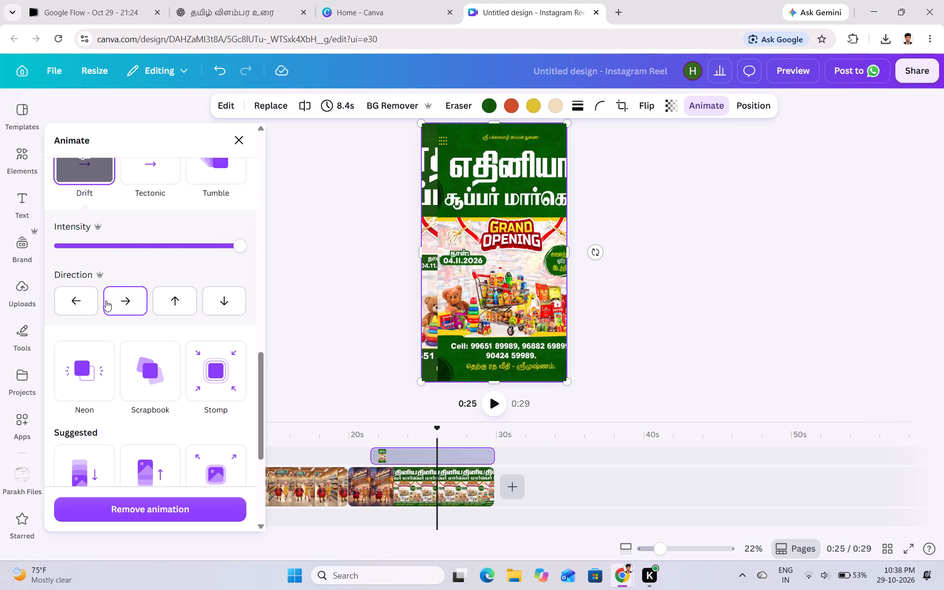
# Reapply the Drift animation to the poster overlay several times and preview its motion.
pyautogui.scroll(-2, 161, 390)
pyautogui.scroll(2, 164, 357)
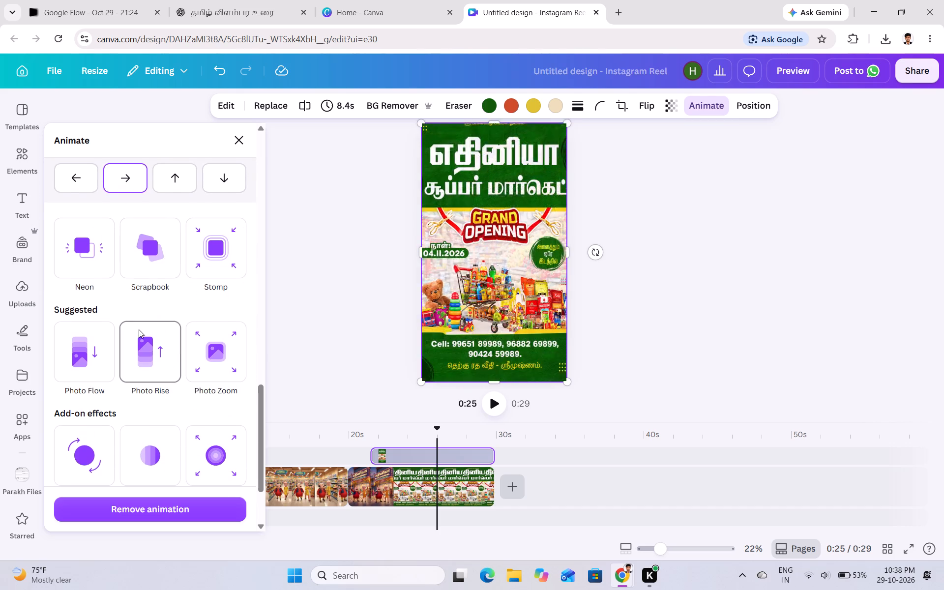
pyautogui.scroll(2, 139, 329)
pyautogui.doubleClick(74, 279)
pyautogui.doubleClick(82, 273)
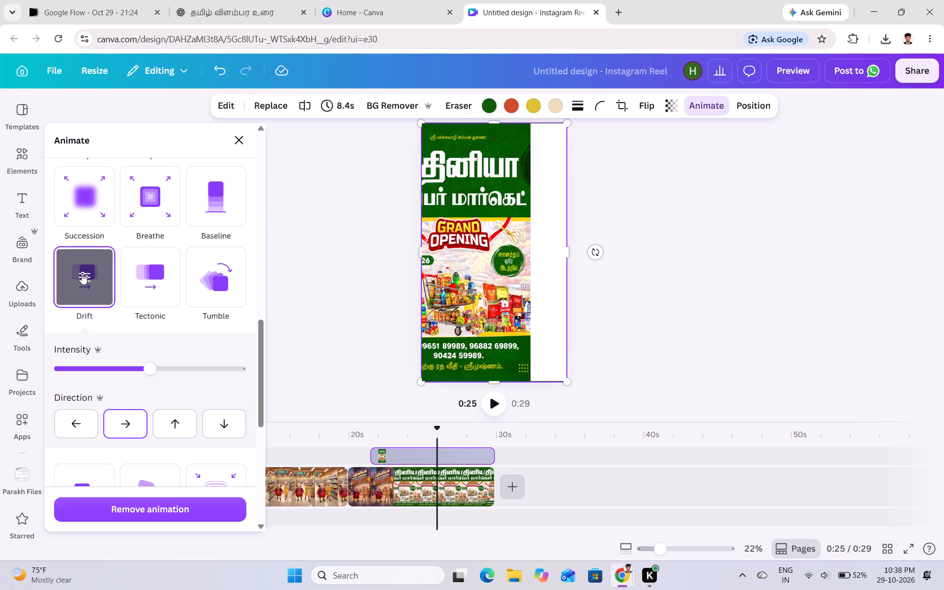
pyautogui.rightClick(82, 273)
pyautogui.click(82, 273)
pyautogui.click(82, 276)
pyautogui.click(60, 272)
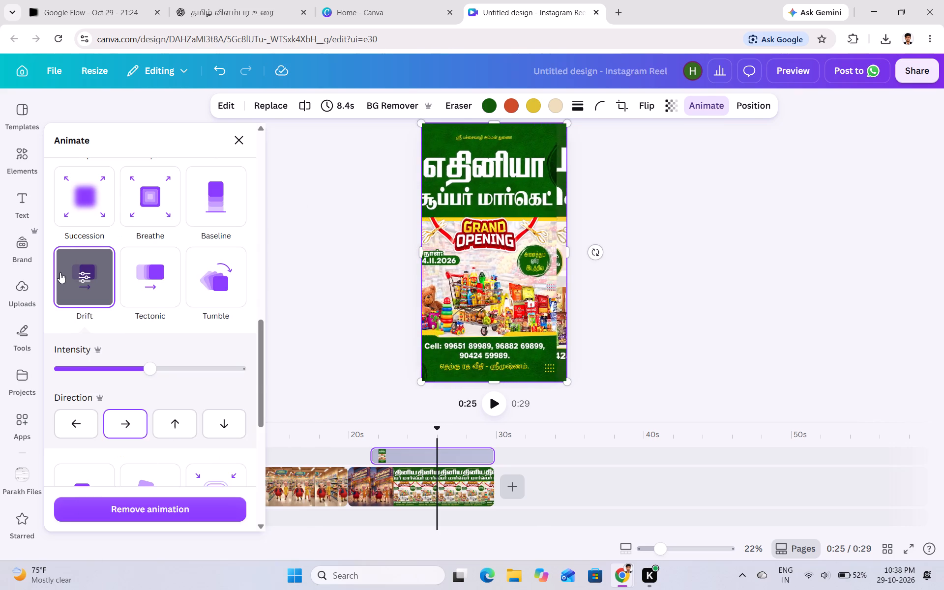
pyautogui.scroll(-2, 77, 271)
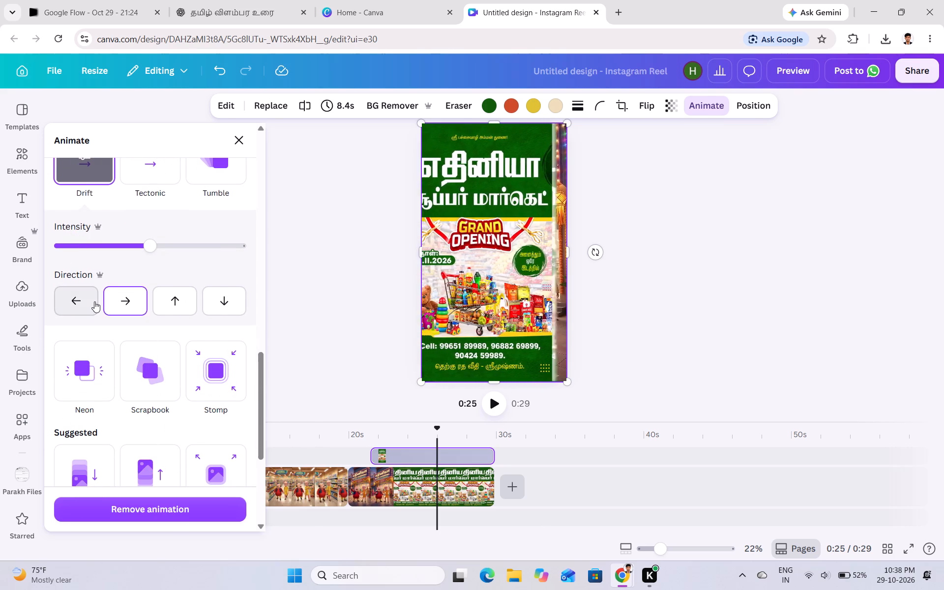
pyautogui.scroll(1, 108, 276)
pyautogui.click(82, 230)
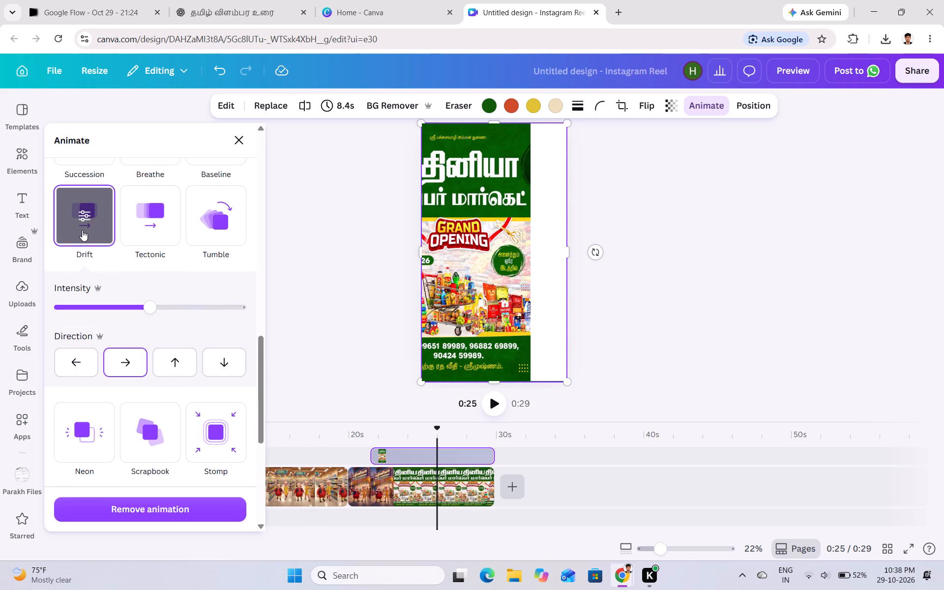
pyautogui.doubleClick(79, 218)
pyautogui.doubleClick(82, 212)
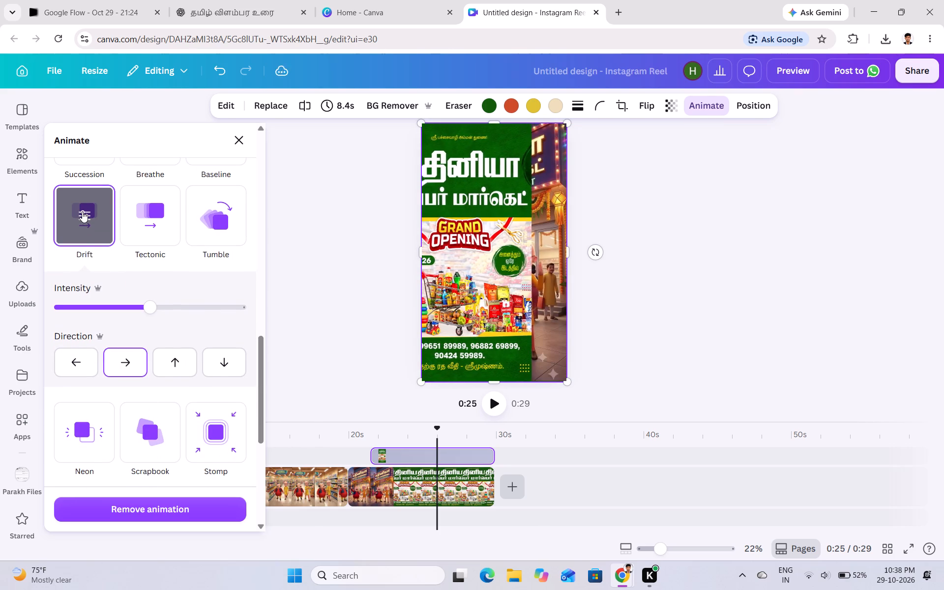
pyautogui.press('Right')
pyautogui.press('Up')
# Switch the poster overlay's animation to Pan at Fast speed and replay the reel through its entrance.
pyautogui.scroll(2, 82, 211)
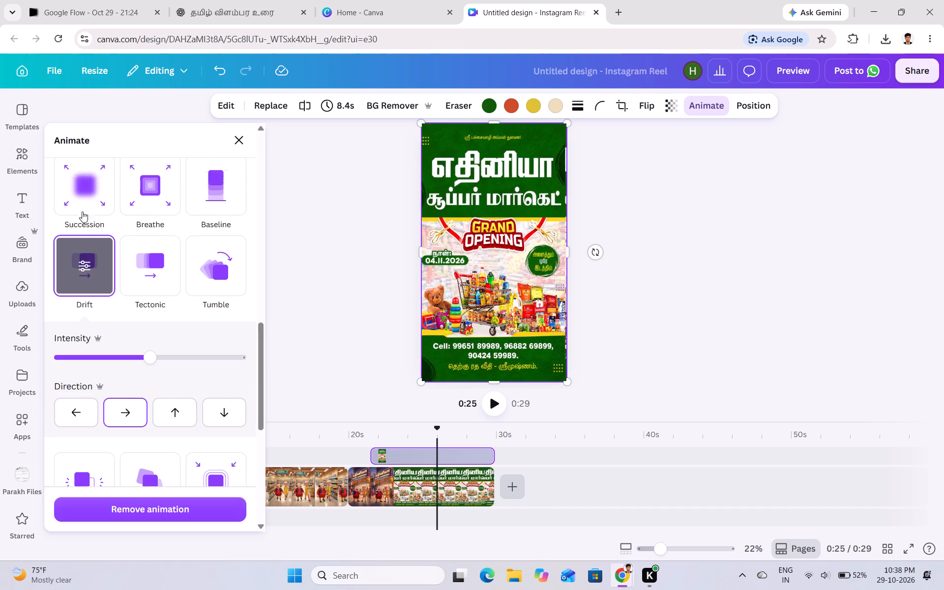
pyautogui.scroll(2, 82, 211)
pyautogui.click(138, 248)
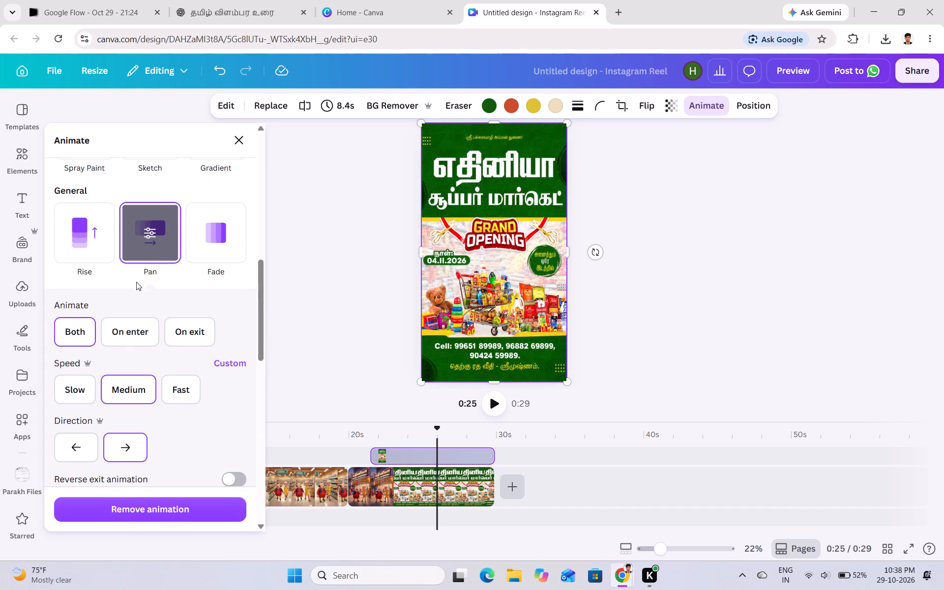
pyautogui.scroll(-1, 132, 369)
pyautogui.click(187, 326)
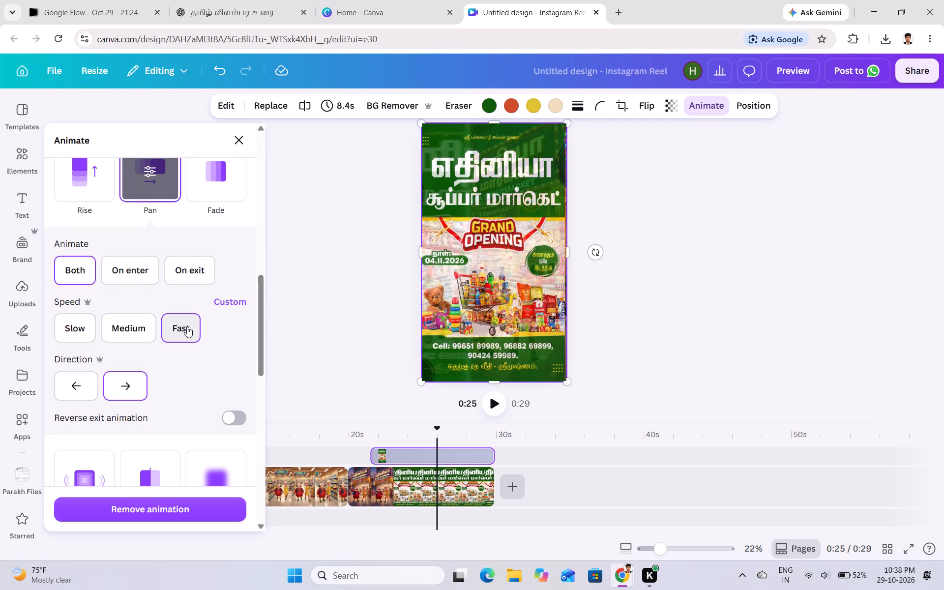
pyautogui.moveTo(441, 426); pyautogui.dragTo(436, 427)
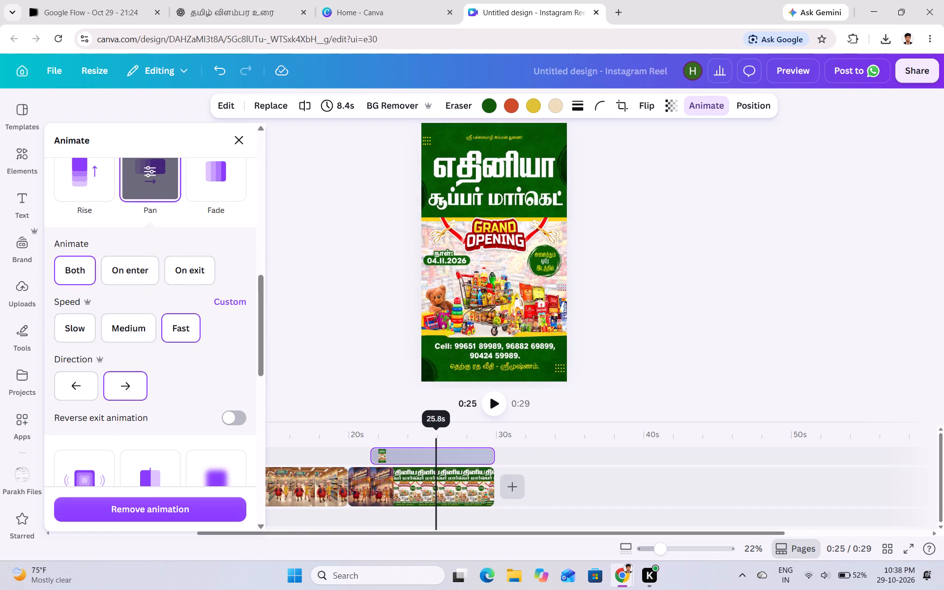
pyautogui.moveTo(436, 427); pyautogui.dragTo(336, 446)
pyautogui.click(498, 410)
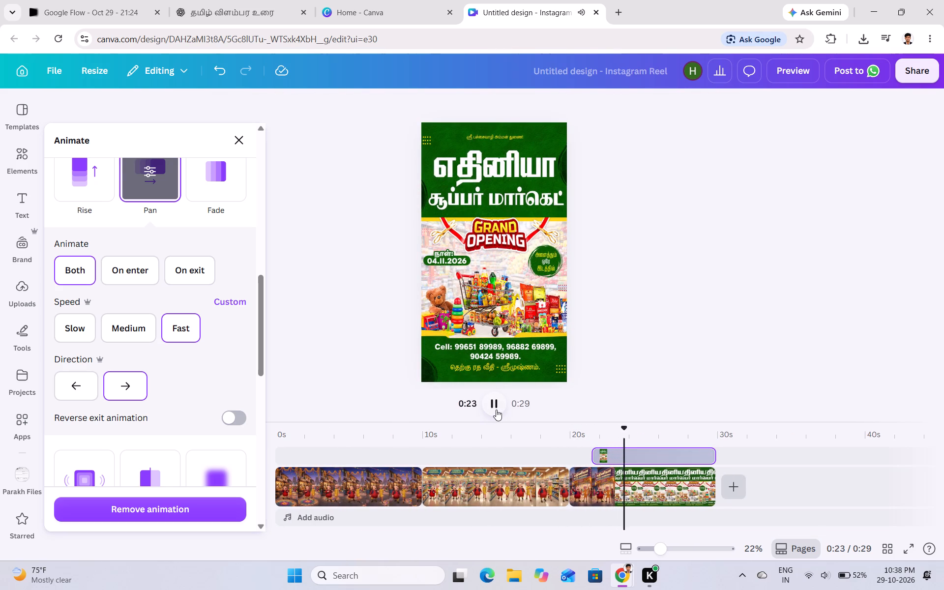
# Set the poster overlay's Pan animation speed to Medium and replay from about 17 seconds.
pyautogui.scroll(1, 330, 327)
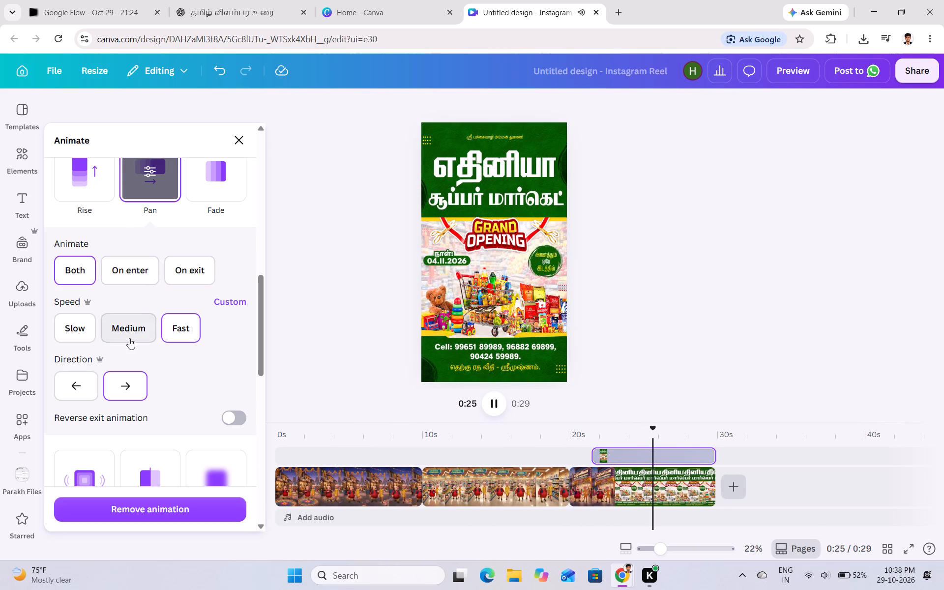
pyautogui.click(129, 338)
pyautogui.scroll(-1, 622, 414)
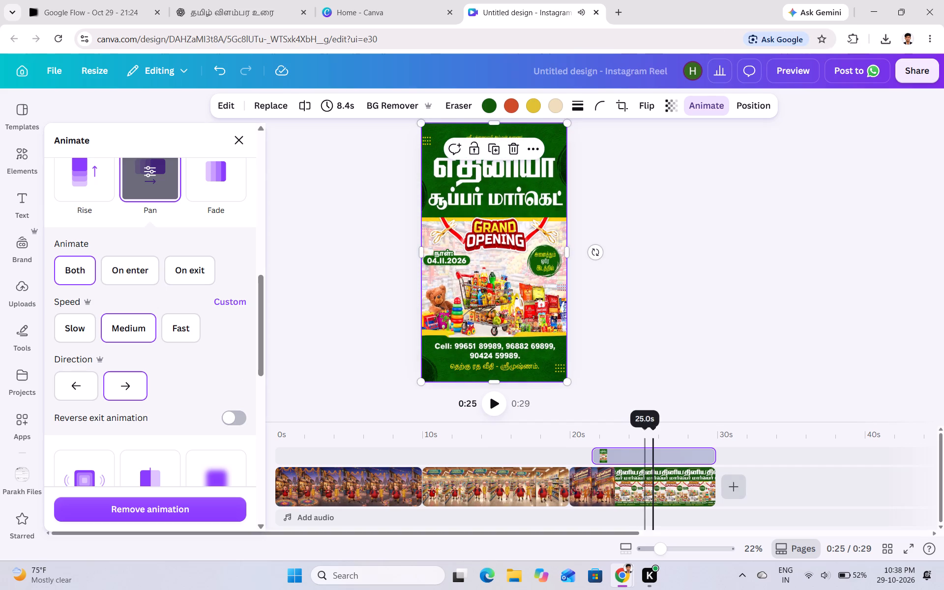
pyautogui.moveTo(651, 431); pyautogui.dragTo(533, 457)
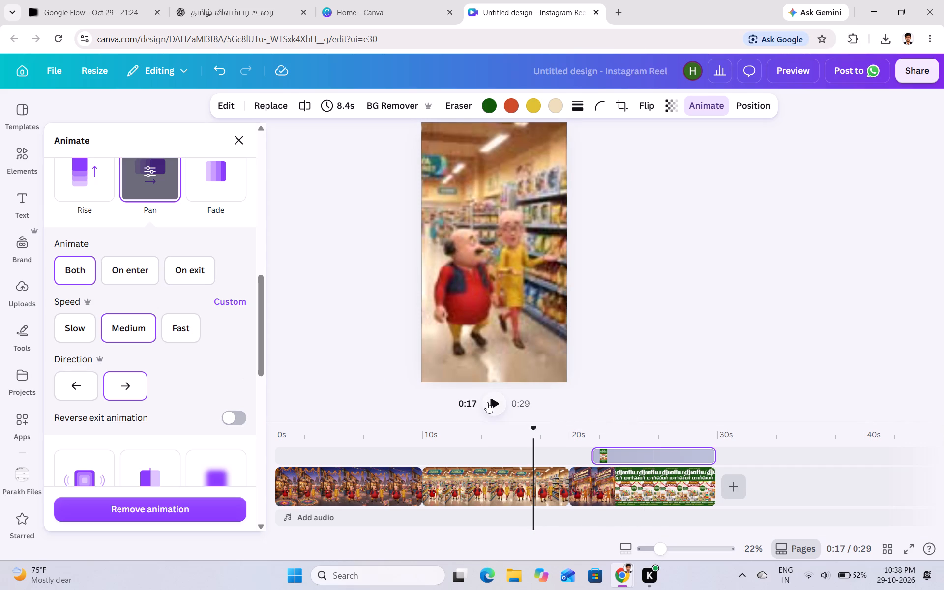
pyautogui.click(488, 402)
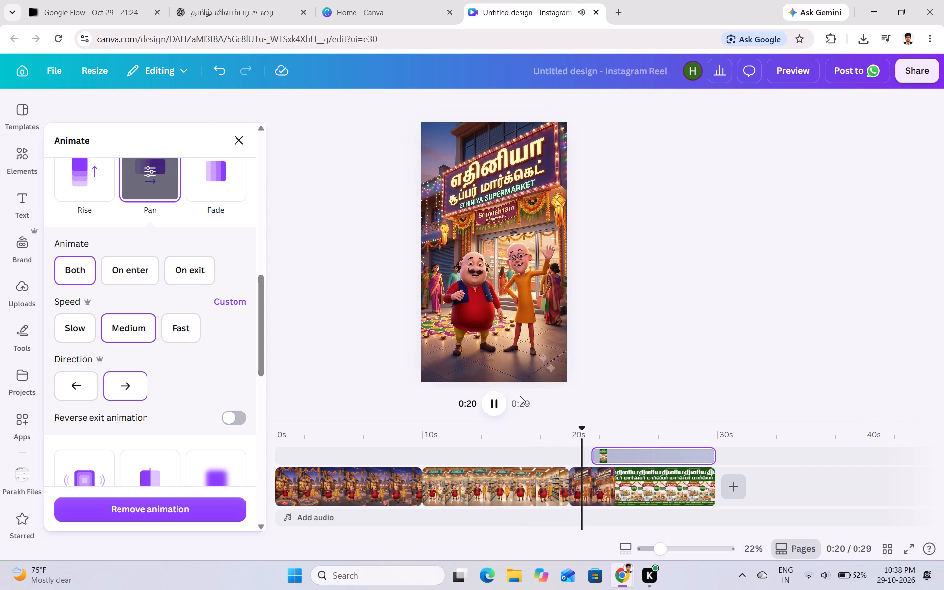
# Delete the supermarket interior clip between about 10 and 20 seconds and close the animation options.
pyautogui.click(502, 488)
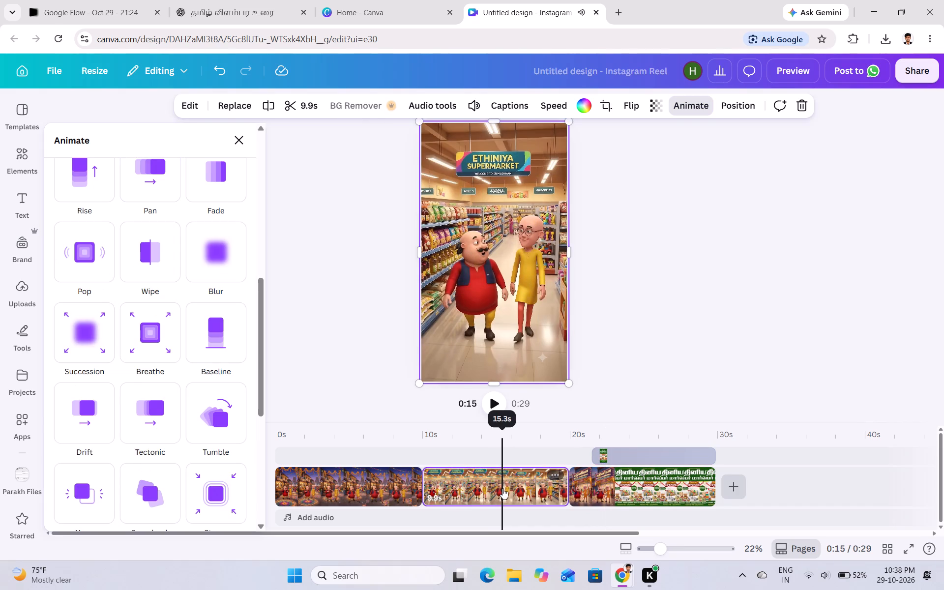
pyautogui.scroll(1, 457, 448)
pyautogui.scroll(-1, 701, 109)
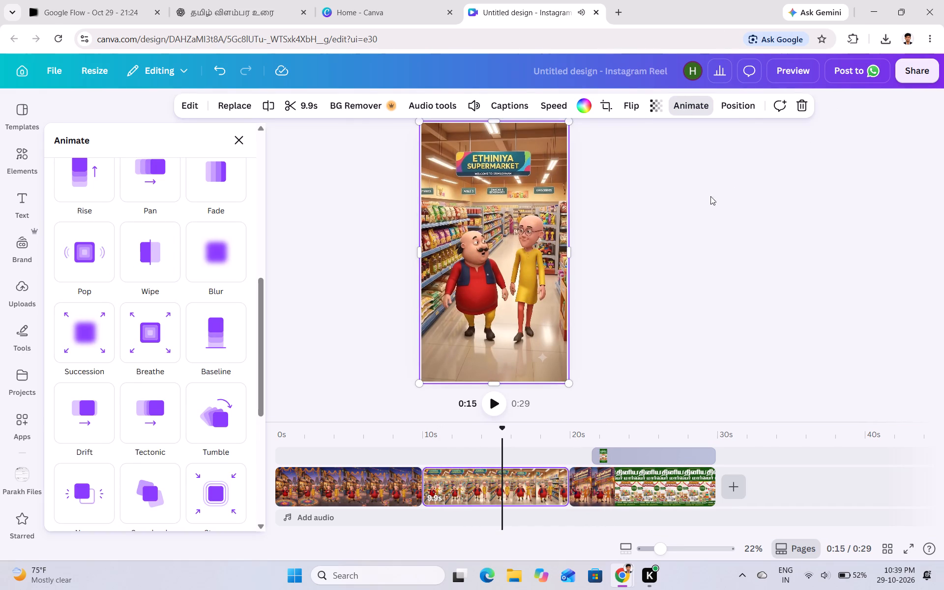
pyautogui.scroll(1, 347, 201)
pyautogui.click(504, 491)
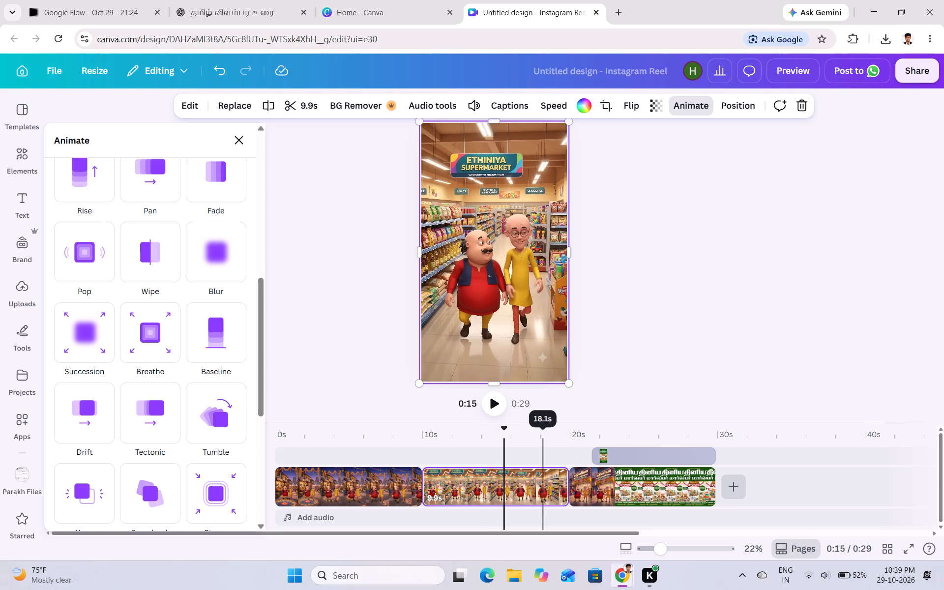
pyautogui.press('Delete')
pyautogui.click(242, 142)
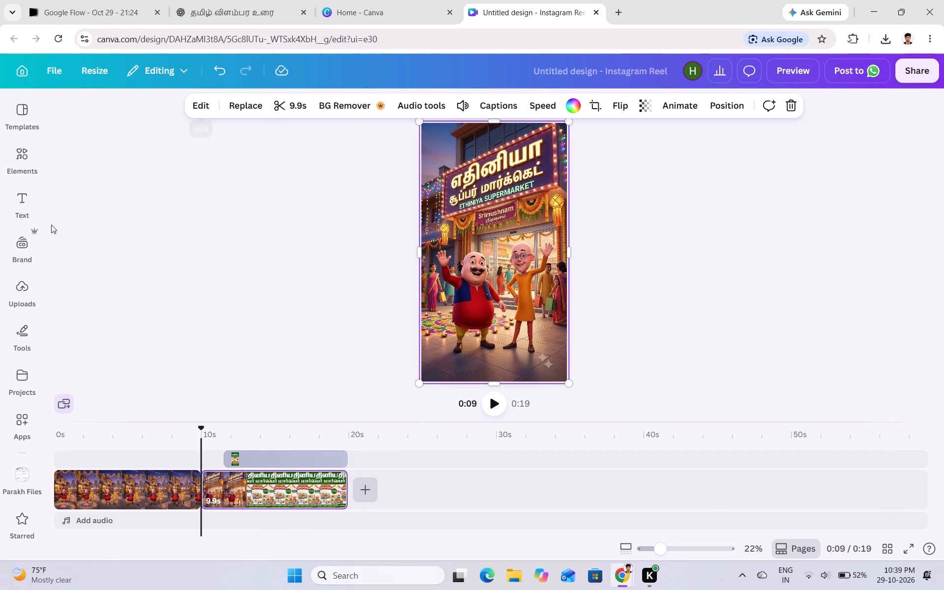
# Insert the uploaded supermarket interior video between the street clip and the storefront clip.
pyautogui.click(367, 488)
pyautogui.scroll(-1, 367, 488)
pyautogui.click(367, 383)
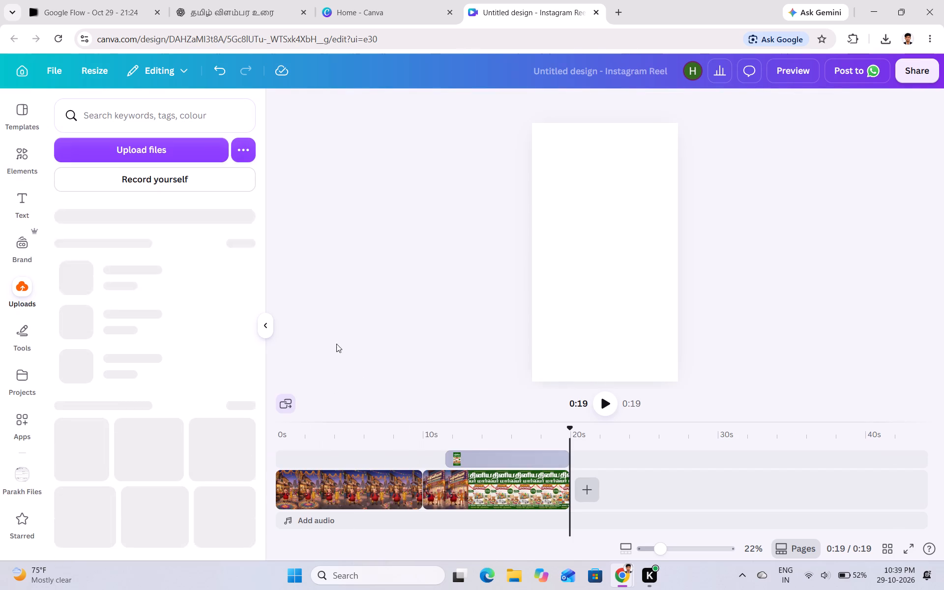
pyautogui.scroll(1, 191, 218)
pyautogui.scroll(-1, 425, 417)
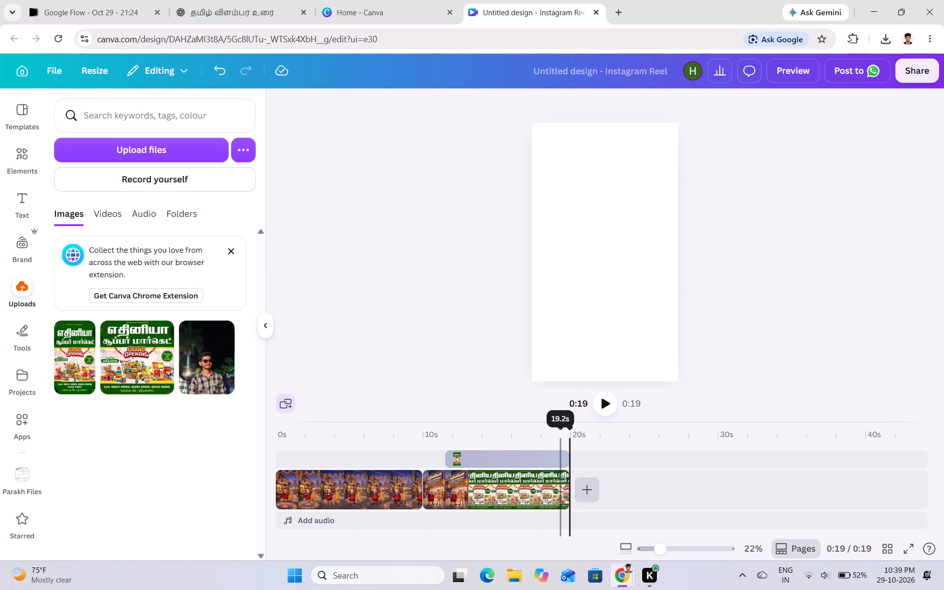
pyautogui.moveTo(567, 427); pyautogui.dragTo(419, 441)
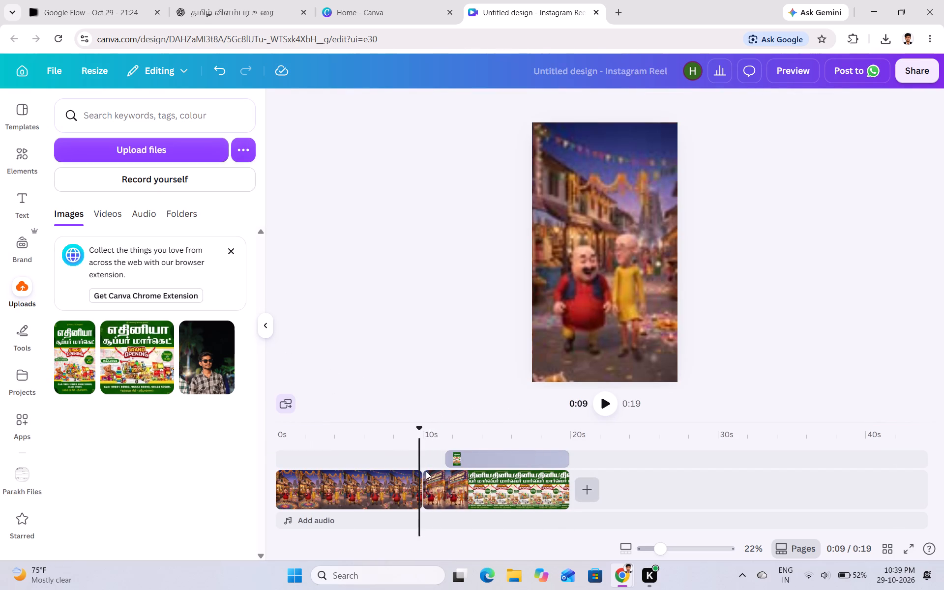
pyautogui.click(416, 487)
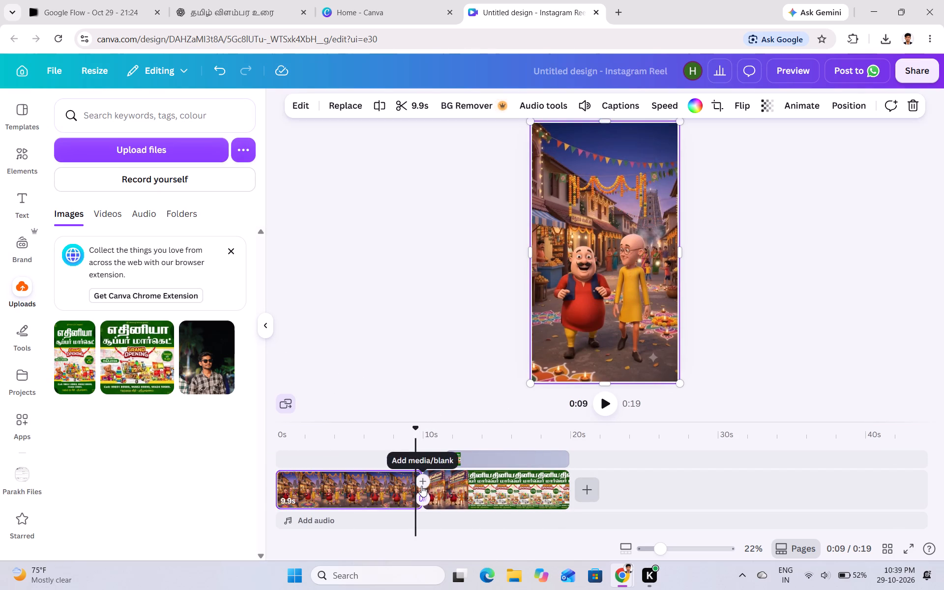
pyautogui.click(421, 484)
pyautogui.click(402, 390)
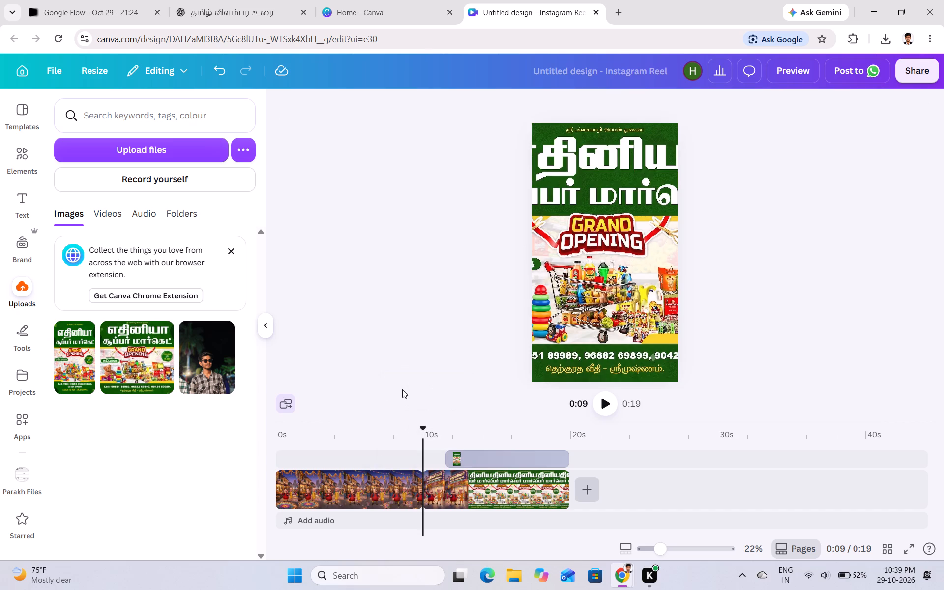
pyautogui.scroll(1, 243, 248)
pyautogui.click(95, 217)
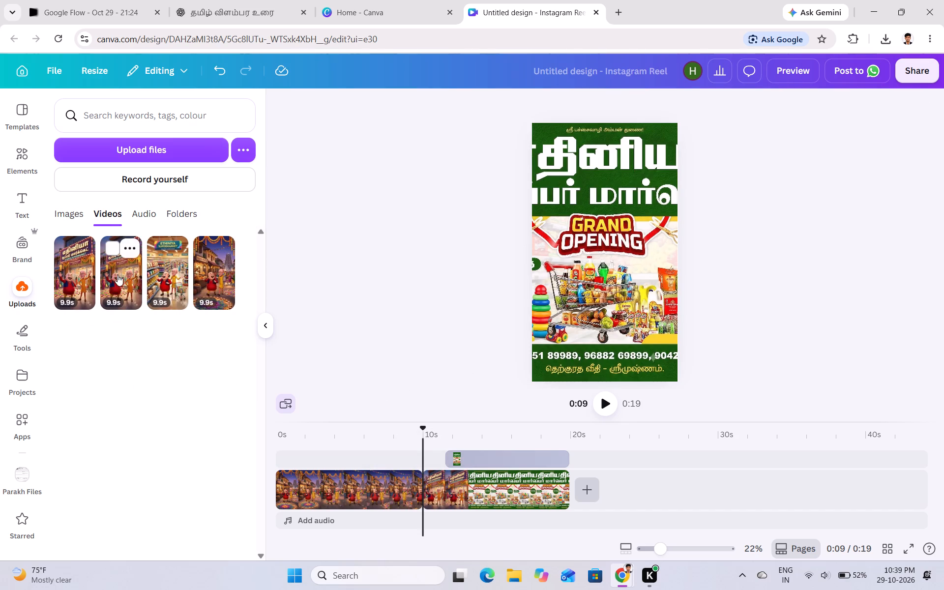
pyautogui.click(168, 284)
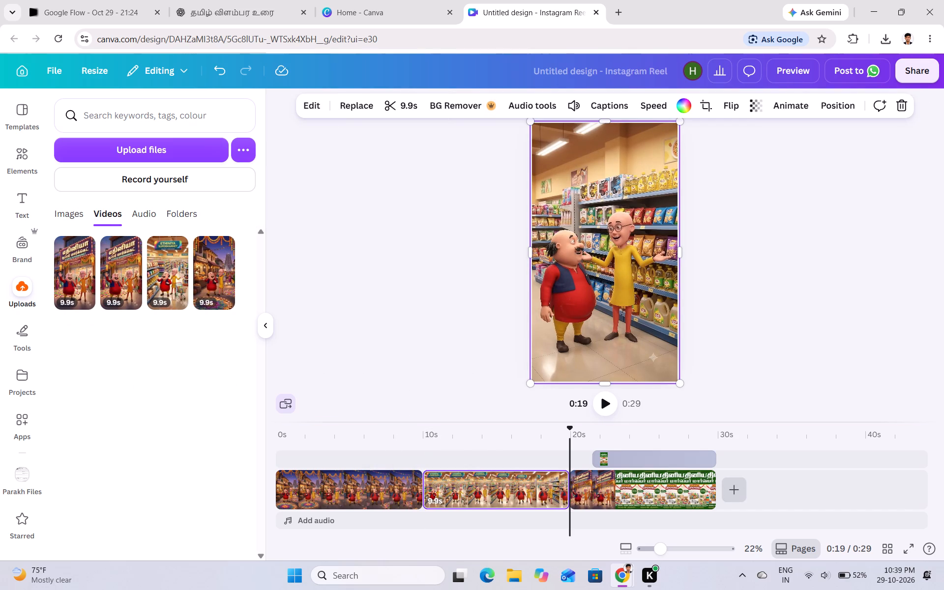
# Replay the reel from the beginning to check the join between the street and supermarket interior clips.
pyautogui.moveTo(570, 433); pyautogui.dragTo(218, 483)
pyautogui.scroll(-1, 229, 477)
pyautogui.click(598, 399)
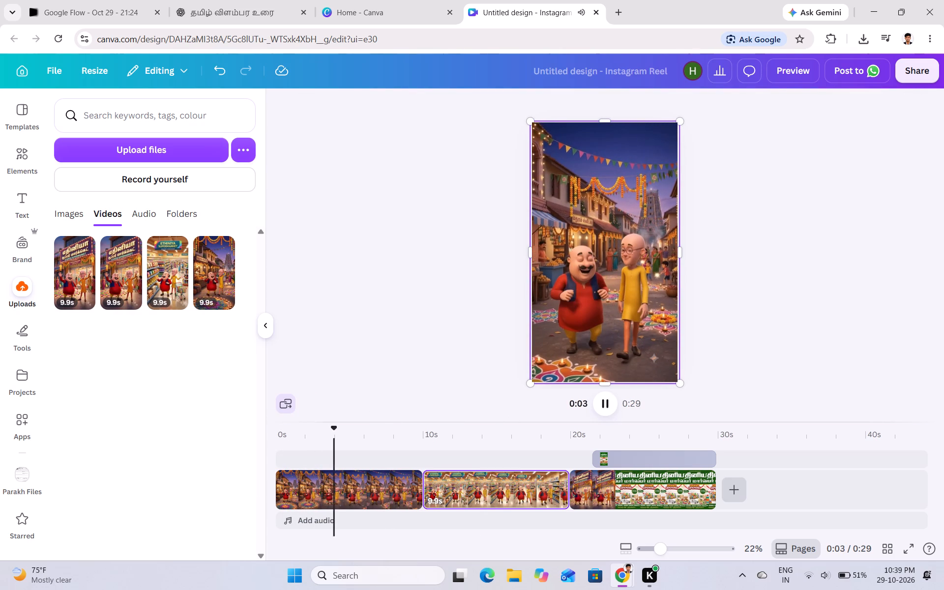
pyautogui.moveTo(337, 432); pyautogui.dragTo(238, 456)
pyautogui.scroll(-1, 276, 207)
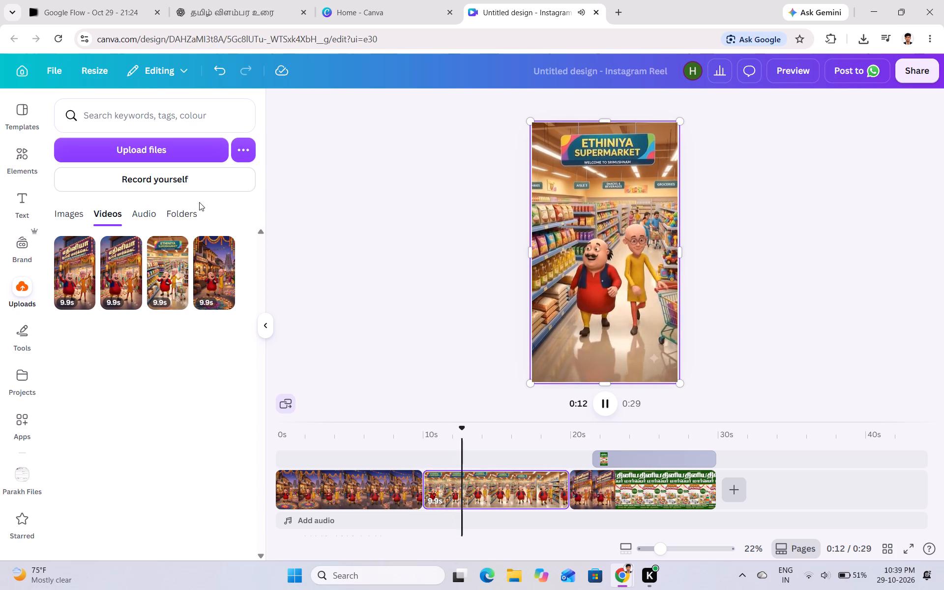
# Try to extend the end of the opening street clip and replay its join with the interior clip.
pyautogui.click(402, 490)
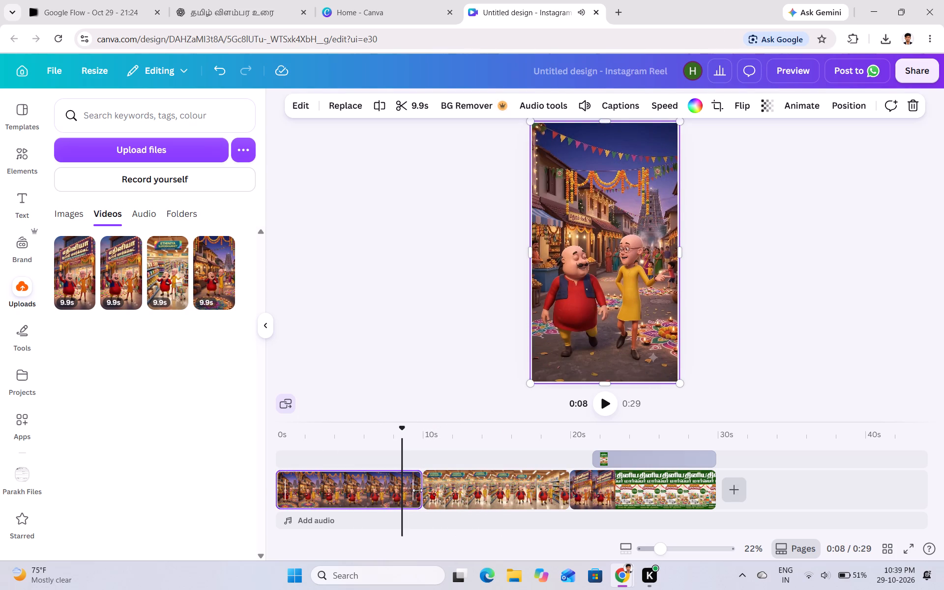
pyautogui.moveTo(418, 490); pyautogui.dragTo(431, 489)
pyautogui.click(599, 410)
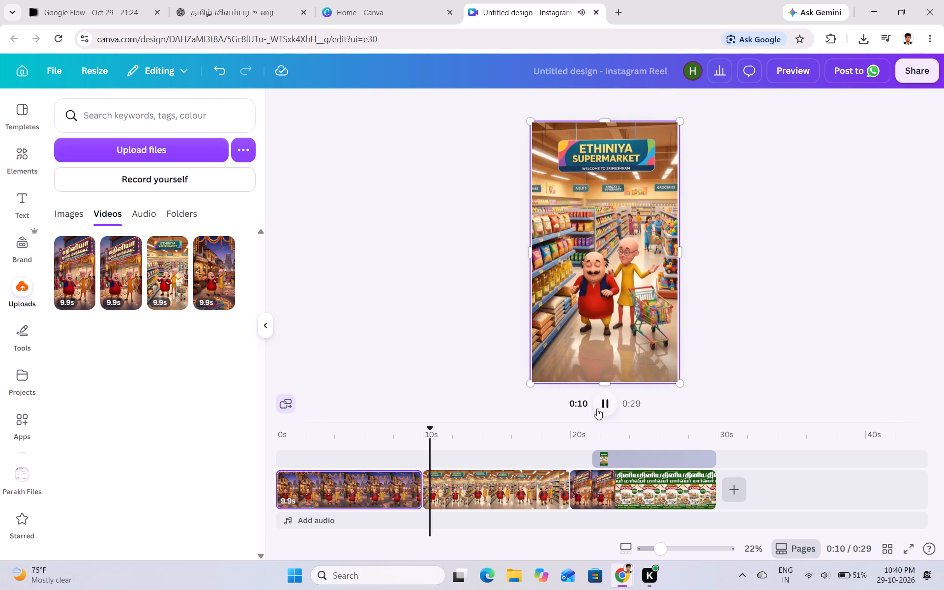
# Insert the uploaded supermarket interior video and the street video after the opening street clip.
pyautogui.click(62, 255)
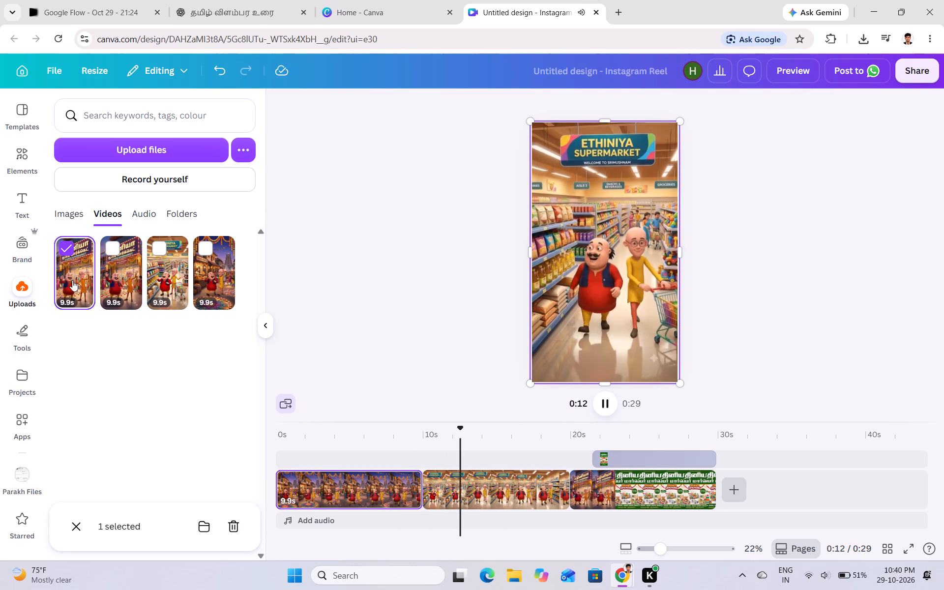
pyautogui.click(71, 279)
pyautogui.click(169, 271)
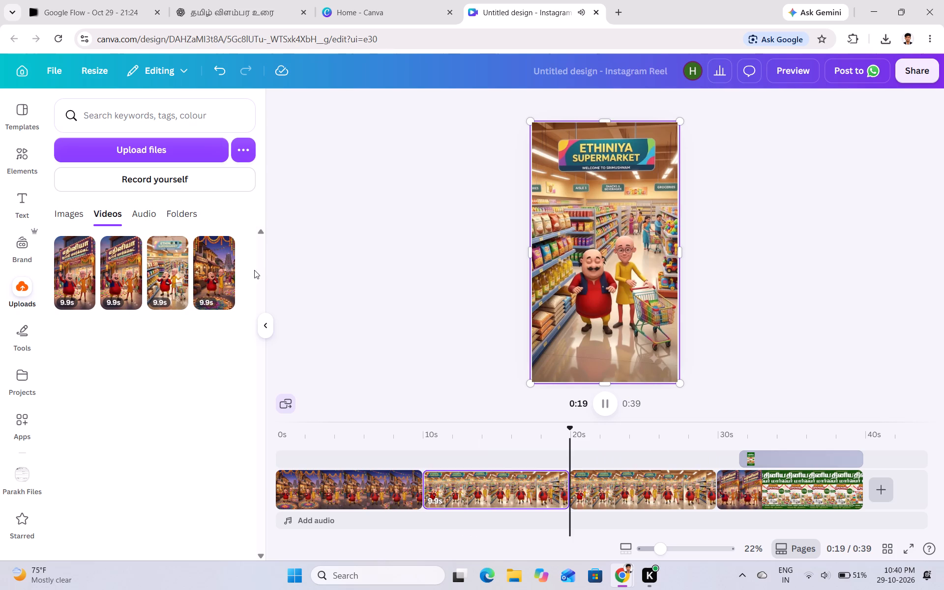
pyautogui.click(228, 277)
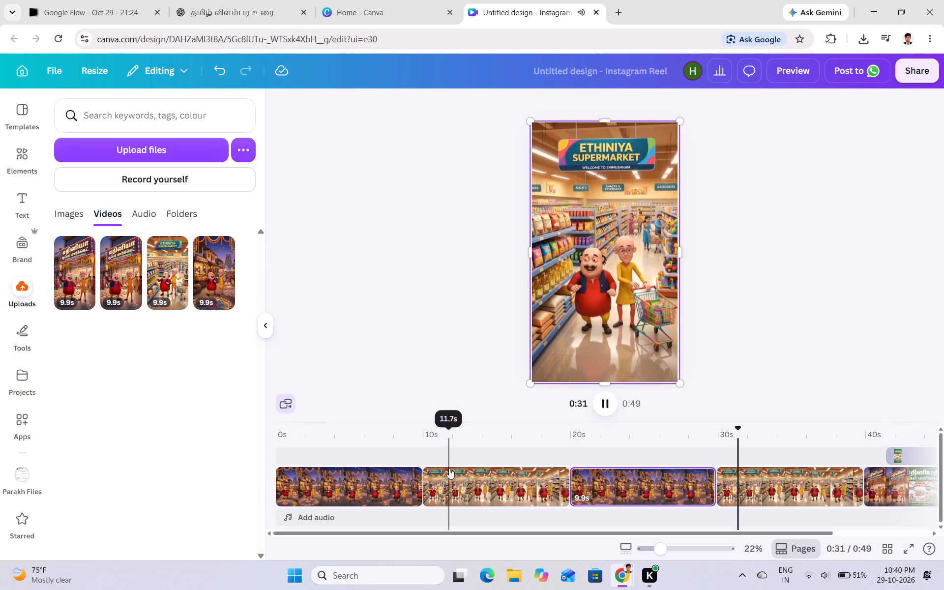
# Undo the insertion of the extra supermarket interior and street clips after the opening street clip.
pyautogui.click(469, 487)
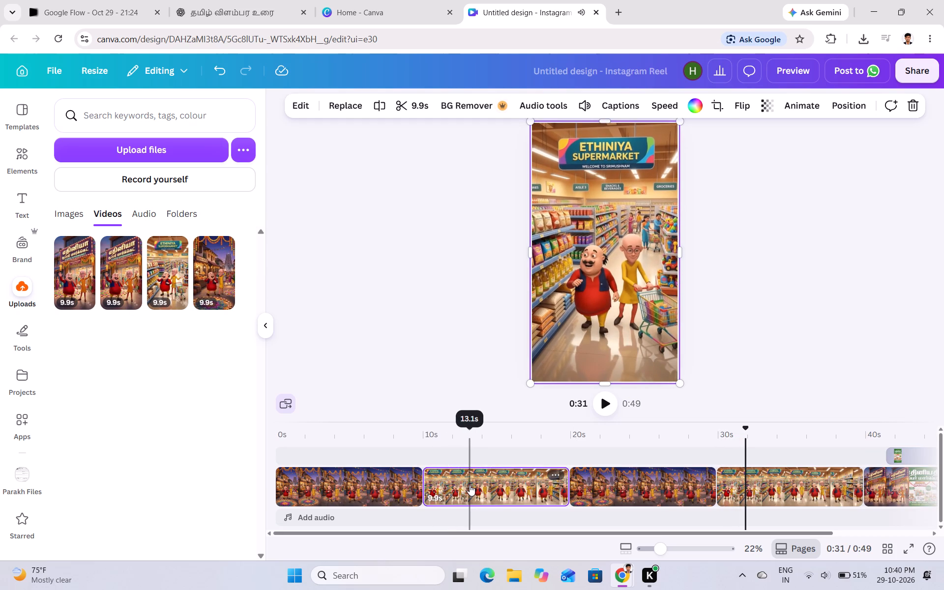
pyautogui.hotkey('ctrl', 'z')
pyautogui.hotkey('ctrl', 'z')
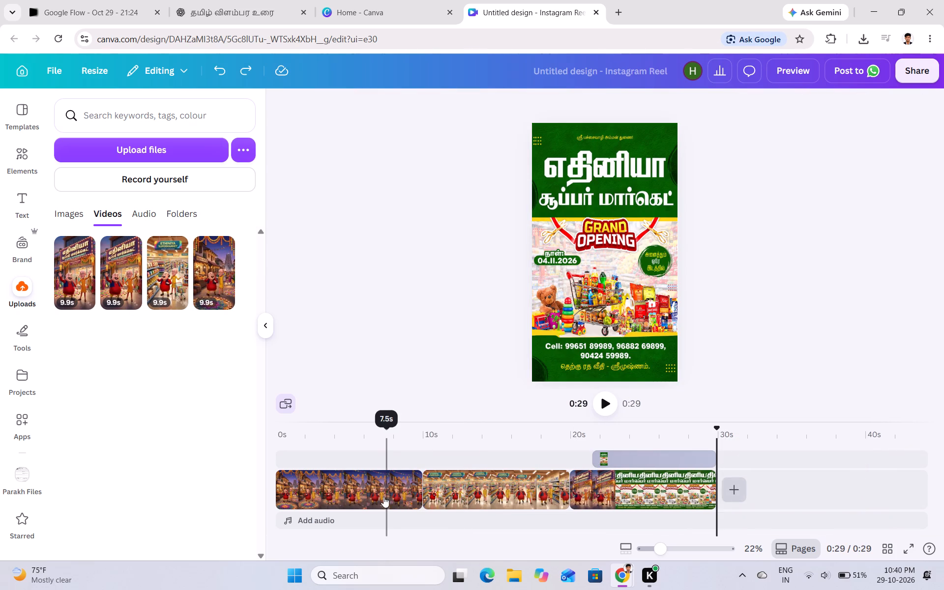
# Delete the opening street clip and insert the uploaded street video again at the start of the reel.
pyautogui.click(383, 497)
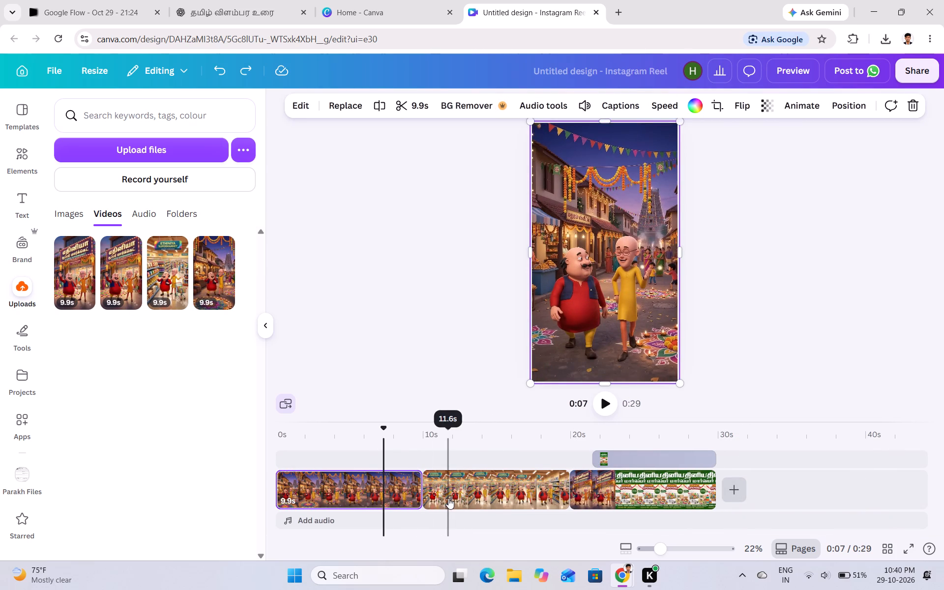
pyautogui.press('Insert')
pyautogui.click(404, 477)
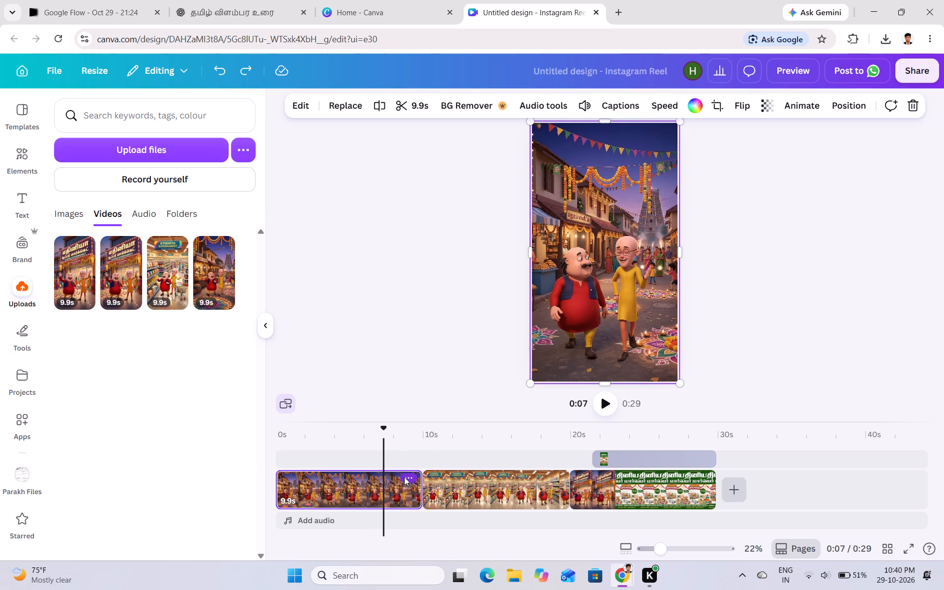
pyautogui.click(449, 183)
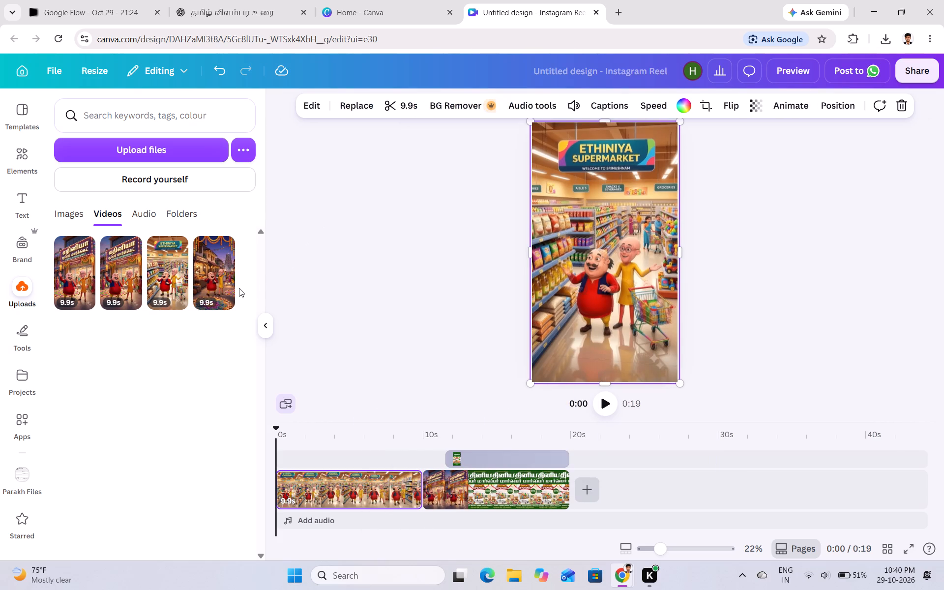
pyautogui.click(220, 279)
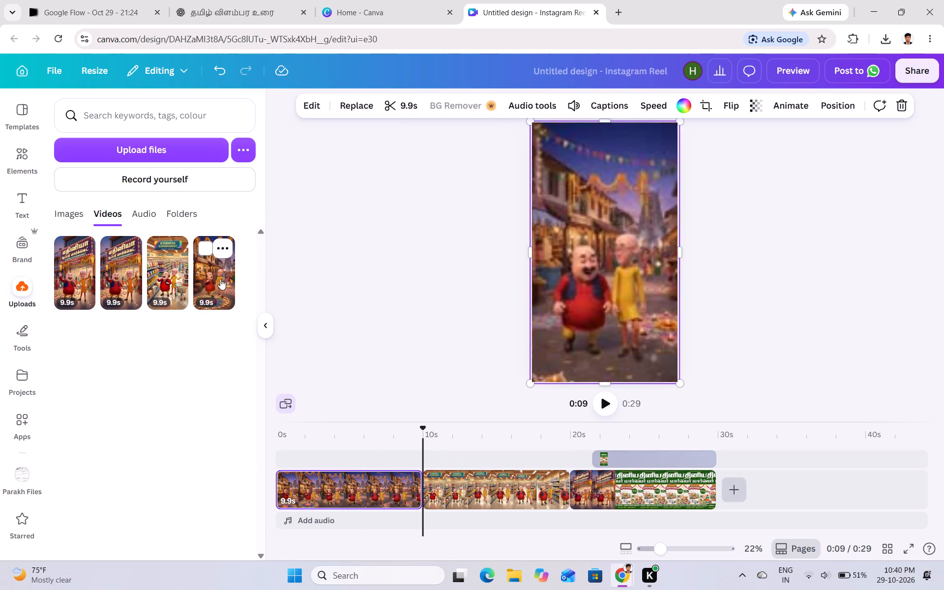
# Replay the end of the opening street clip to check its join with the supermarket interior clip.
pyautogui.moveTo(424, 426); pyautogui.dragTo(411, 431)
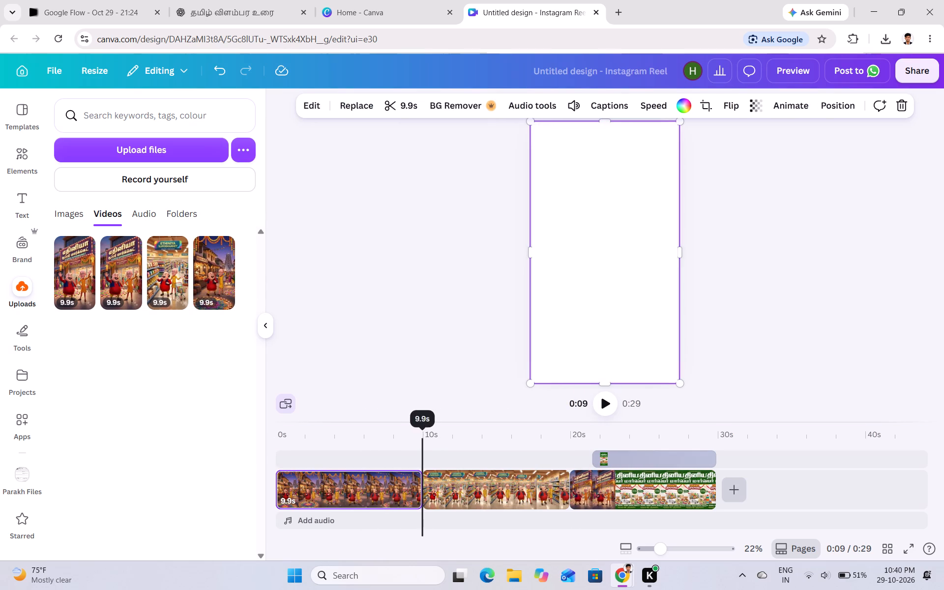
pyautogui.moveTo(411, 431); pyautogui.dragTo(325, 451)
pyautogui.click(615, 407)
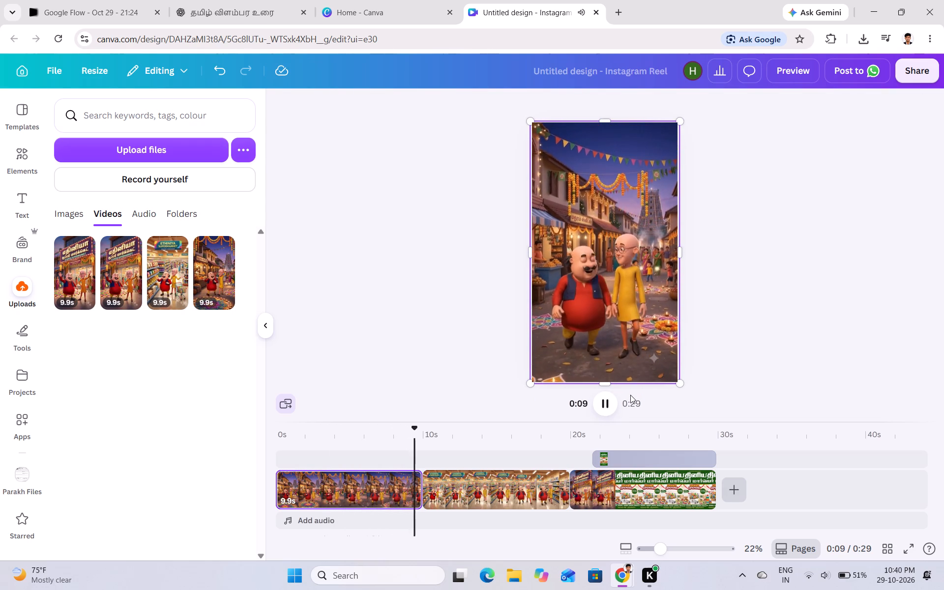
# Replace the opening street clip with a fresh copy of the uploaded street video.
pyautogui.click(409, 488)
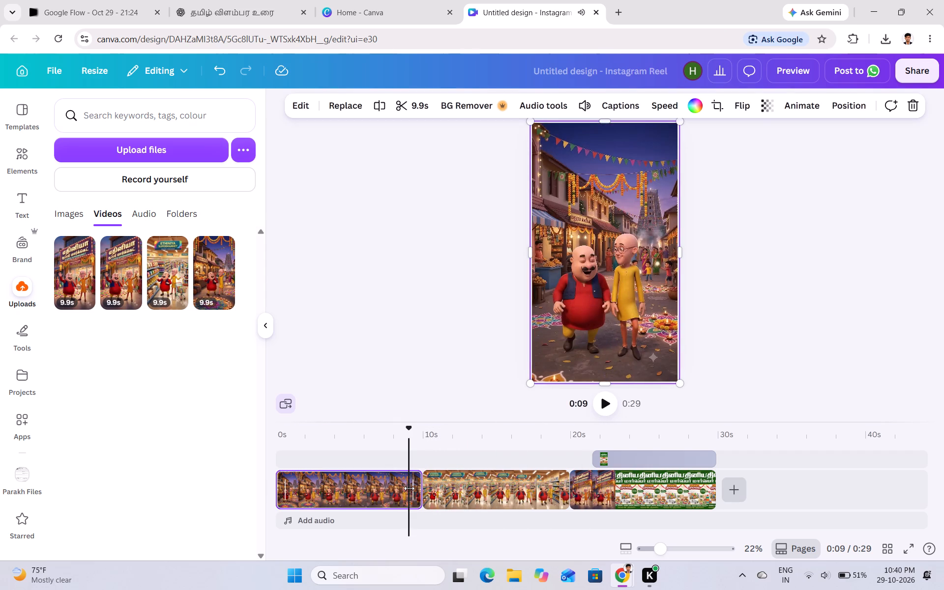
pyautogui.press('Delete')
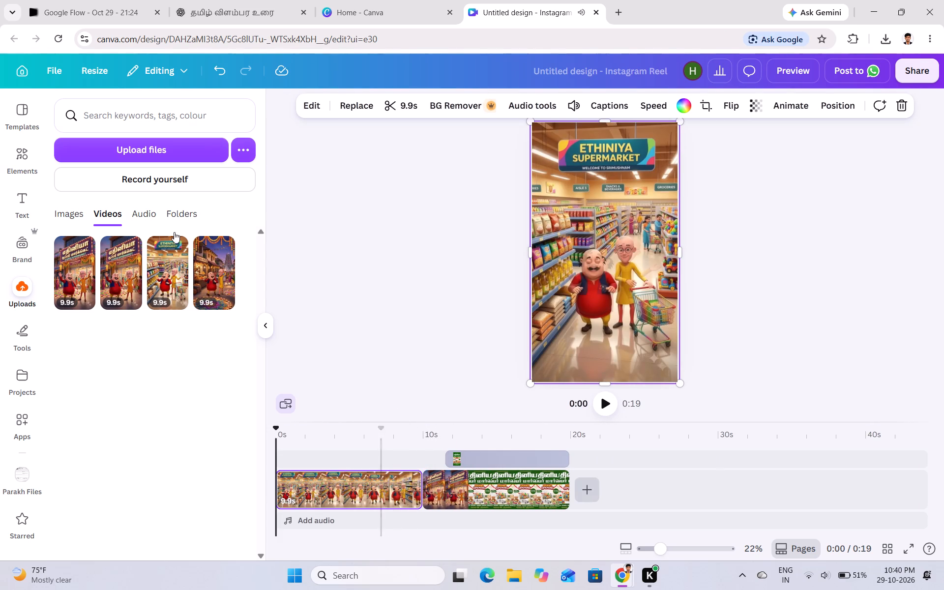
pyautogui.click(217, 247)
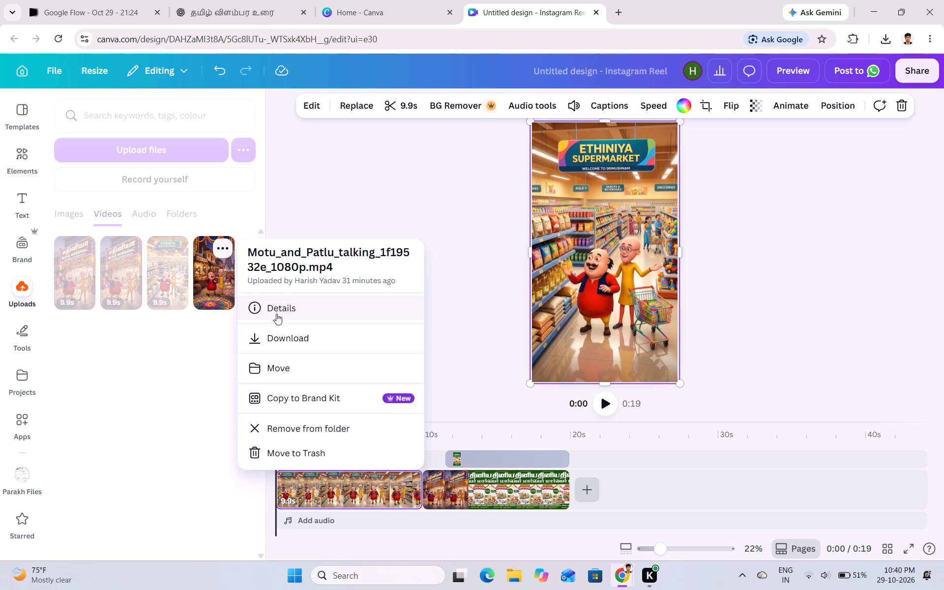
pyautogui.click(171, 411)
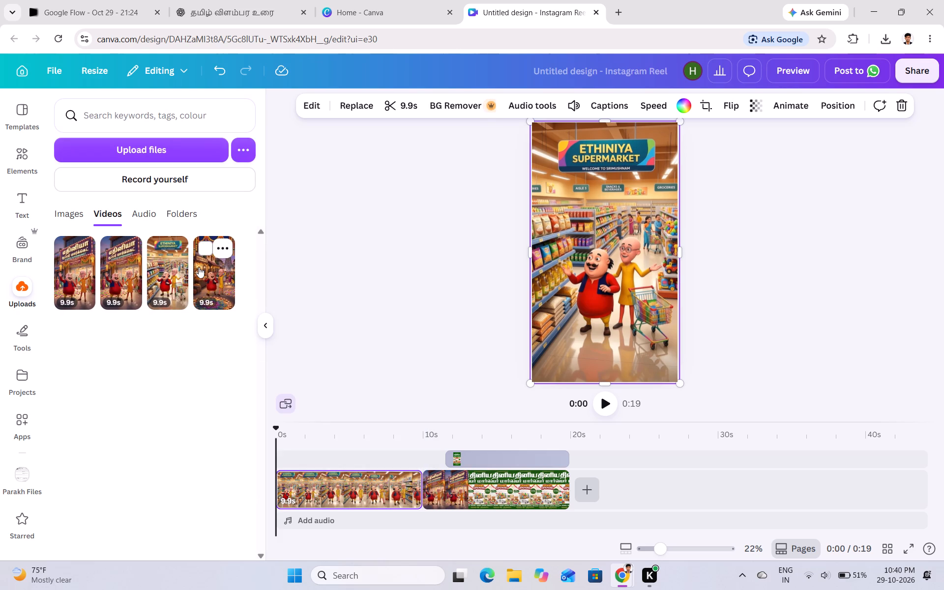
pyautogui.click(199, 267)
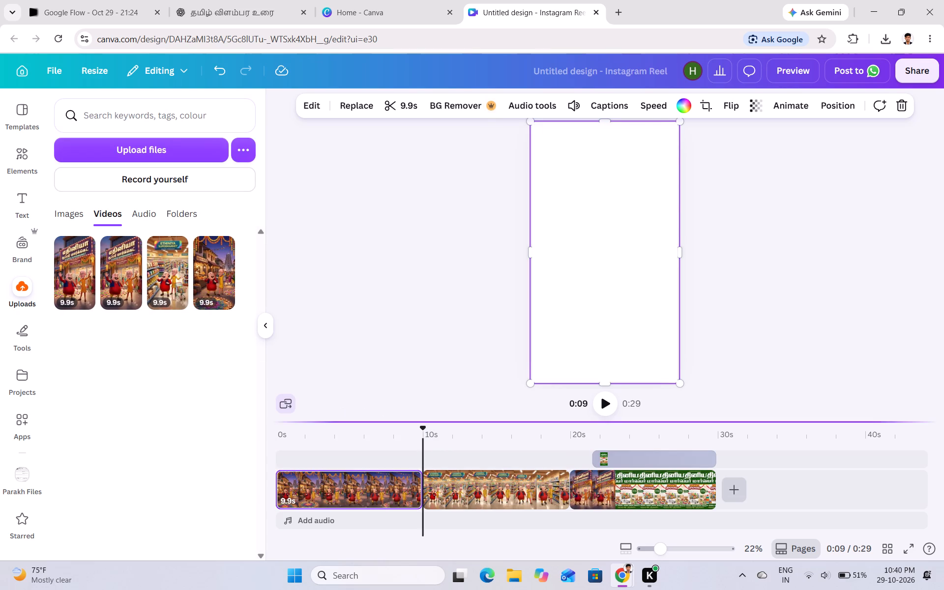
# Trim a small portion off the start of the supermarket interior clip.
pyautogui.moveTo(425, 490); pyautogui.dragTo(427, 489)
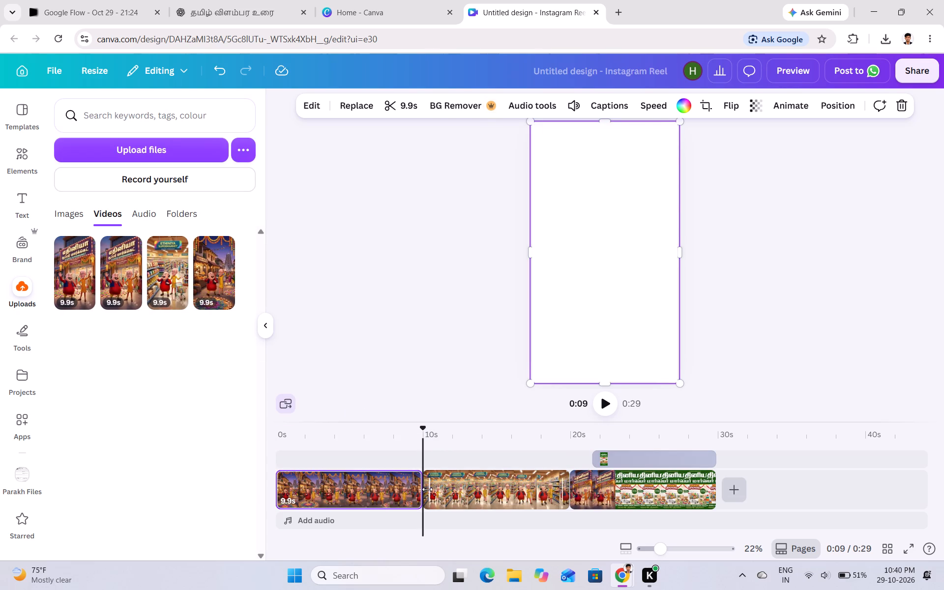
pyautogui.moveTo(427, 489); pyautogui.dragTo(434, 484)
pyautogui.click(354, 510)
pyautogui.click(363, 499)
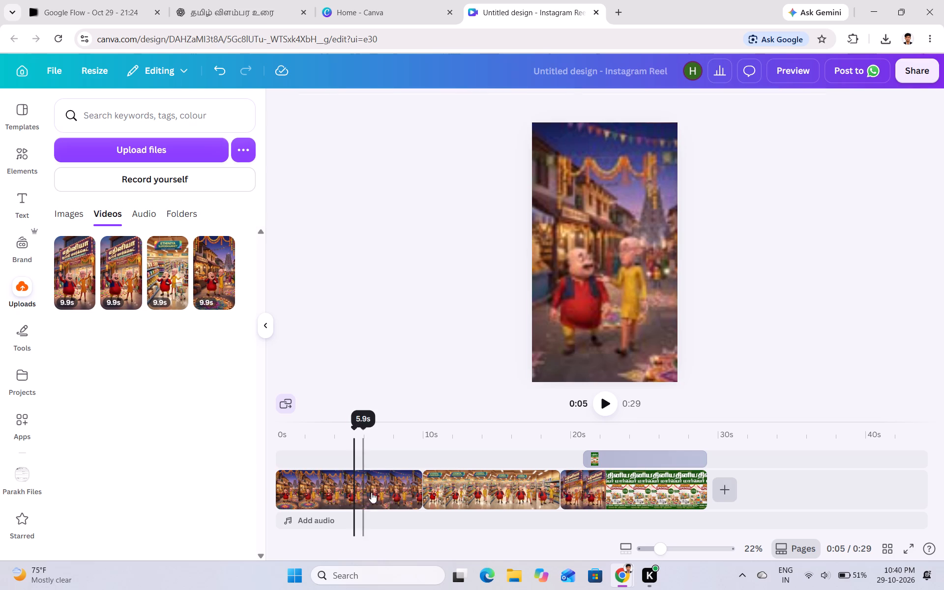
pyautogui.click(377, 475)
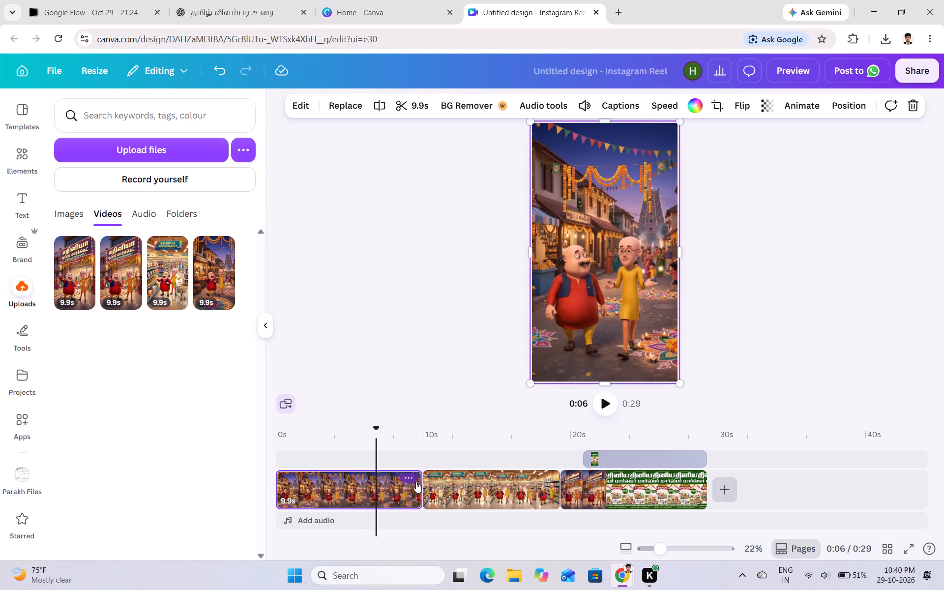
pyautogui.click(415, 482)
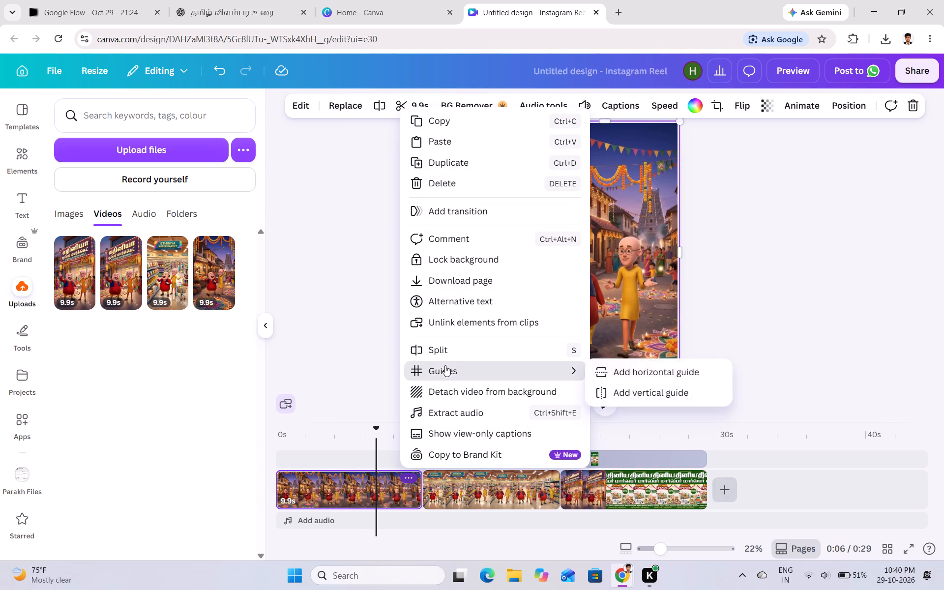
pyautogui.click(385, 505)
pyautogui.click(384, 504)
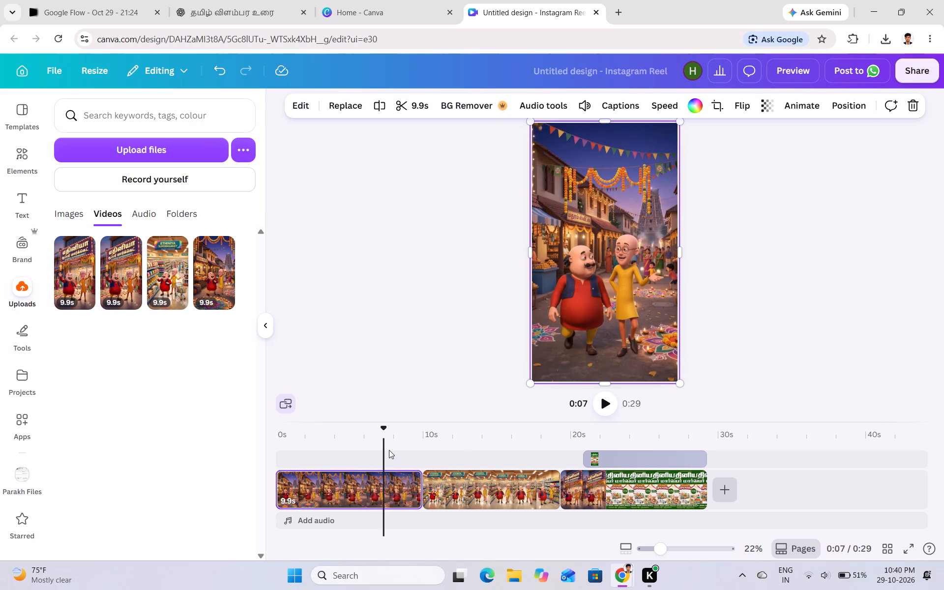
# Play the reel from the start, reloading the design page, to review all three clips and the poster ending.
pyautogui.moveTo(385, 429); pyautogui.dragTo(250, 451)
pyautogui.click(597, 409)
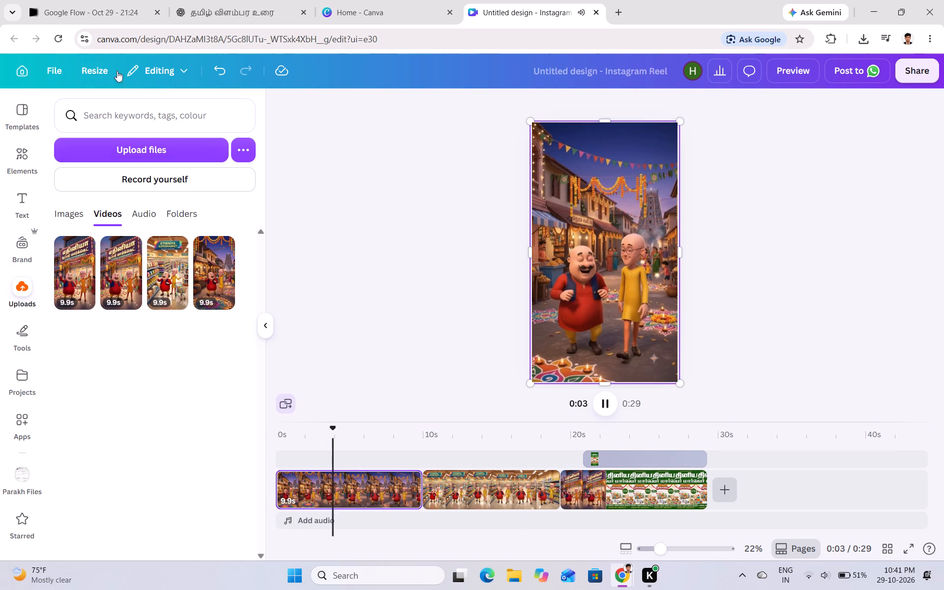
pyautogui.click(64, 38)
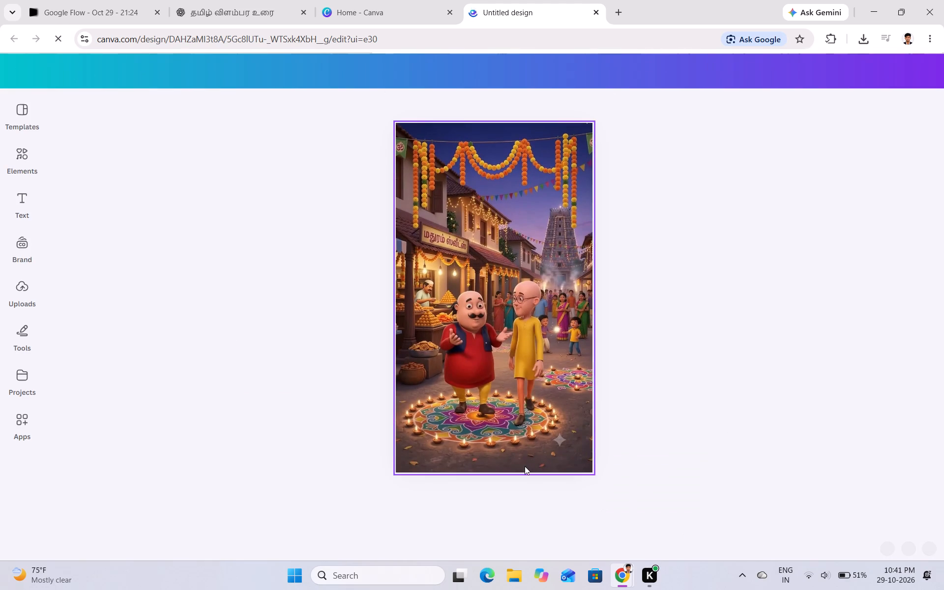
pyautogui.click(498, 409)
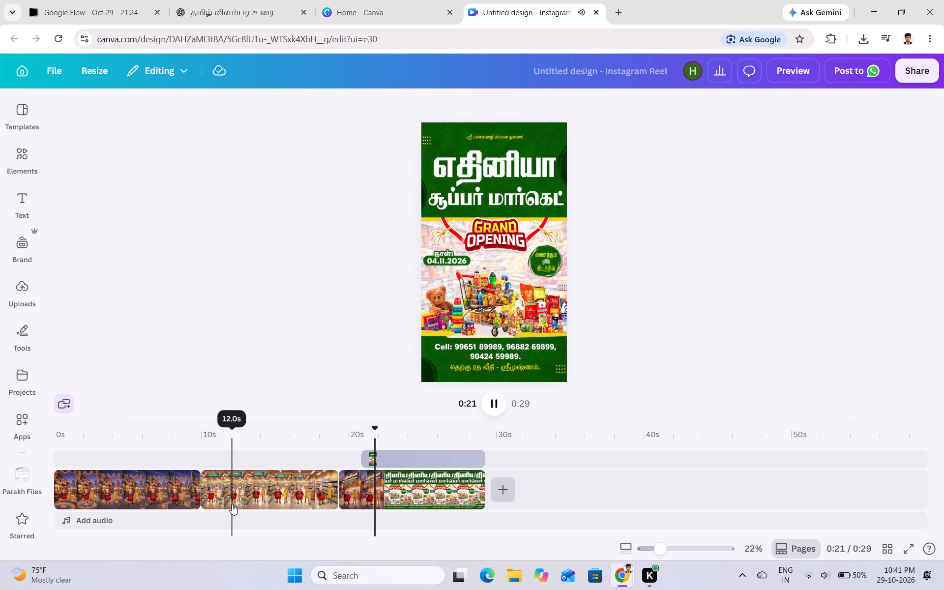
# Apply the Fade animation to the storefront clip, on enter at medium speed.
pyautogui.click(362, 480)
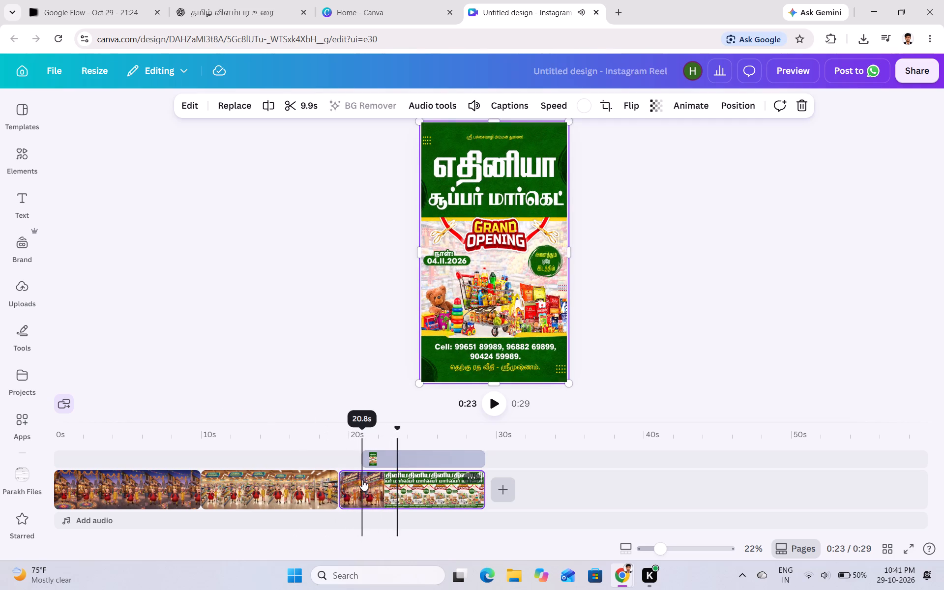
pyautogui.scroll(-2, 95, 316)
pyautogui.scroll(1, 58, 288)
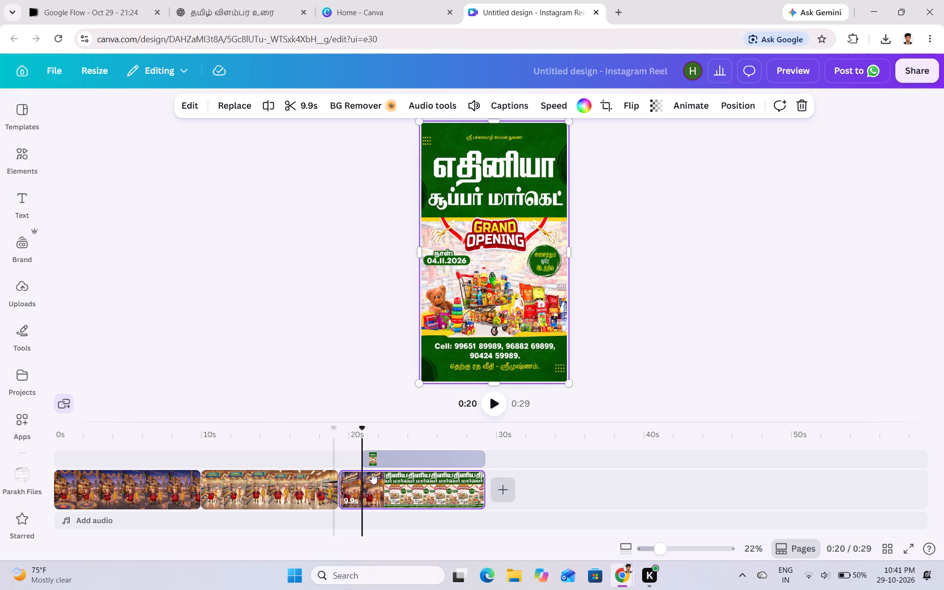
pyautogui.click(681, 103)
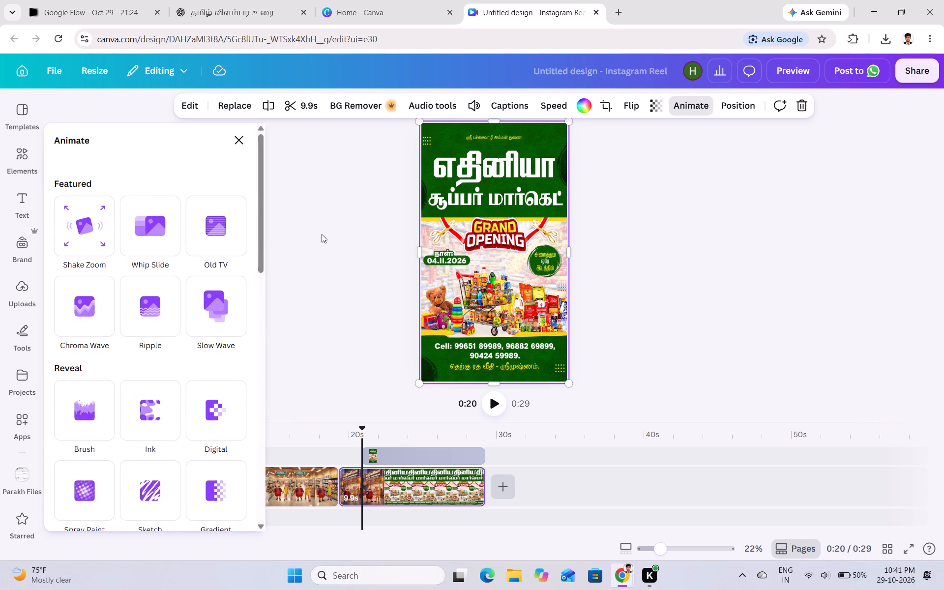
pyautogui.scroll(-5, 175, 295)
pyautogui.scroll(-3, 178, 348)
pyautogui.scroll(2, 178, 348)
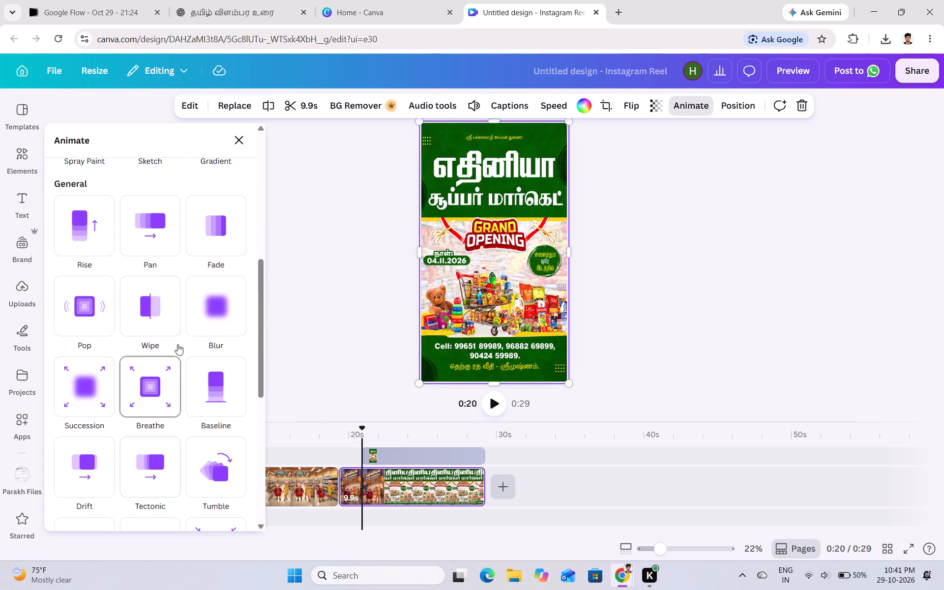
pyautogui.scroll(1, 213, 279)
pyautogui.click(213, 278)
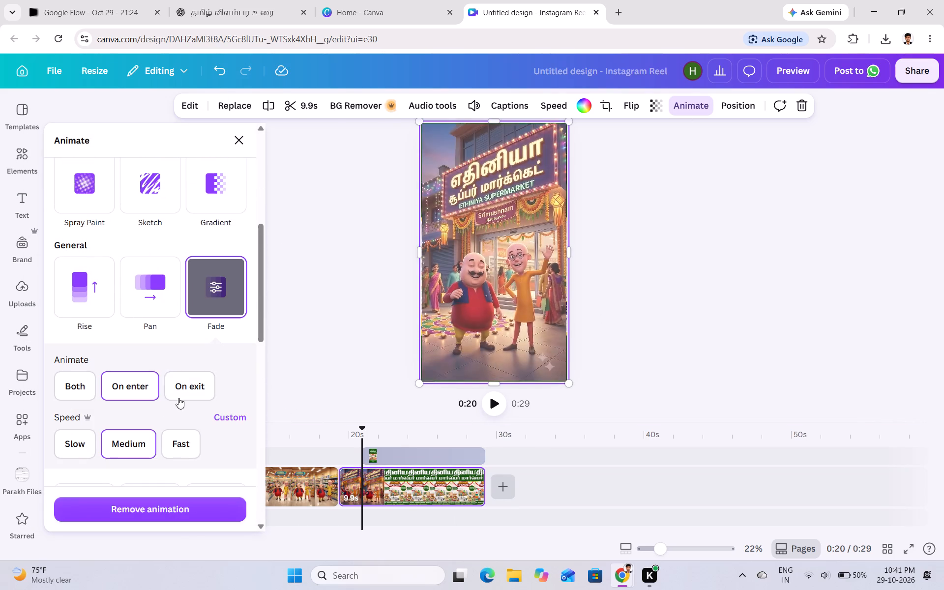
# Look through the other available animation styles for the storefront clip.
pyautogui.scroll(-3, 189, 383)
pyautogui.scroll(7, 195, 389)
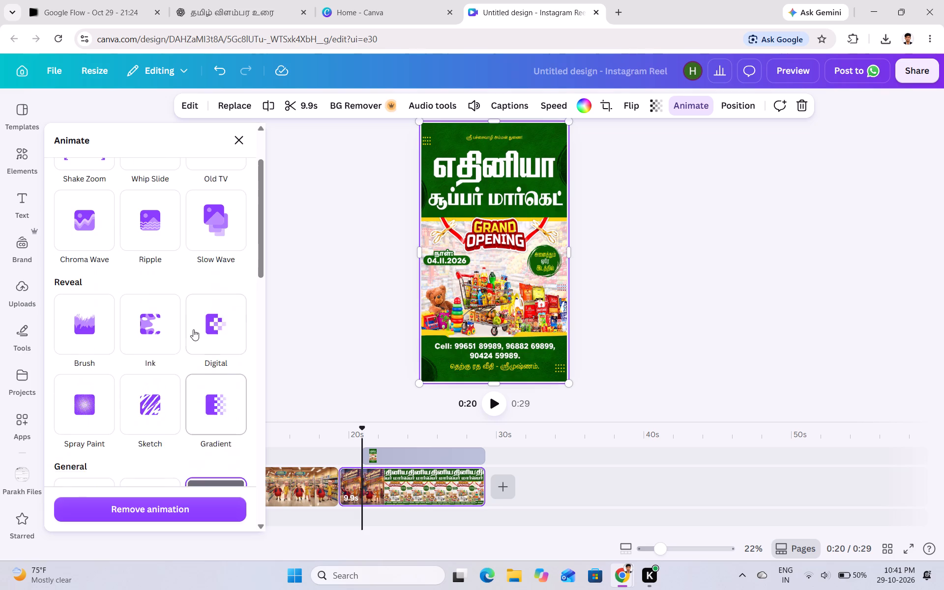
pyautogui.scroll(2, 211, 302)
pyautogui.scroll(-10, 199, 295)
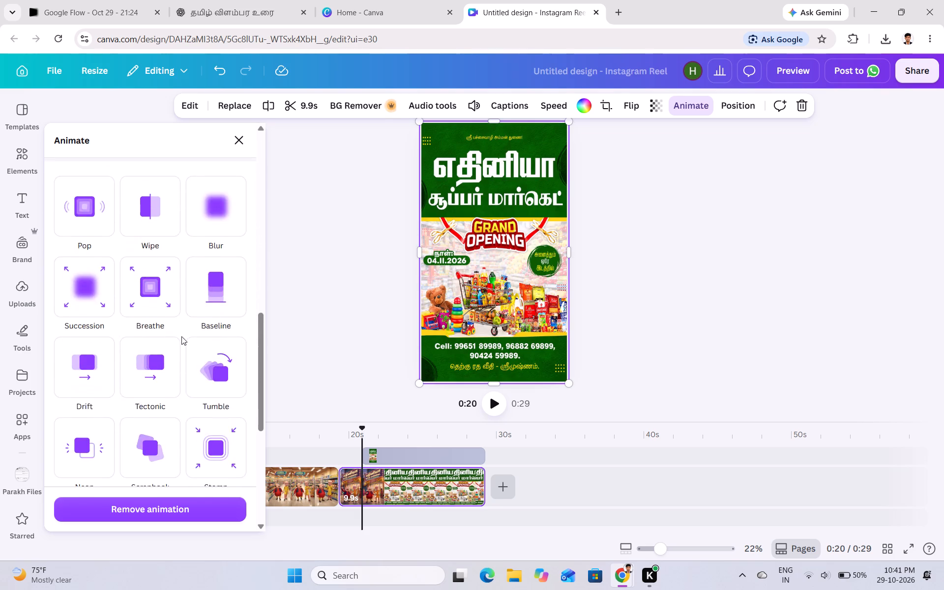
pyautogui.scroll(-9, 181, 336)
pyautogui.scroll(3, 184, 350)
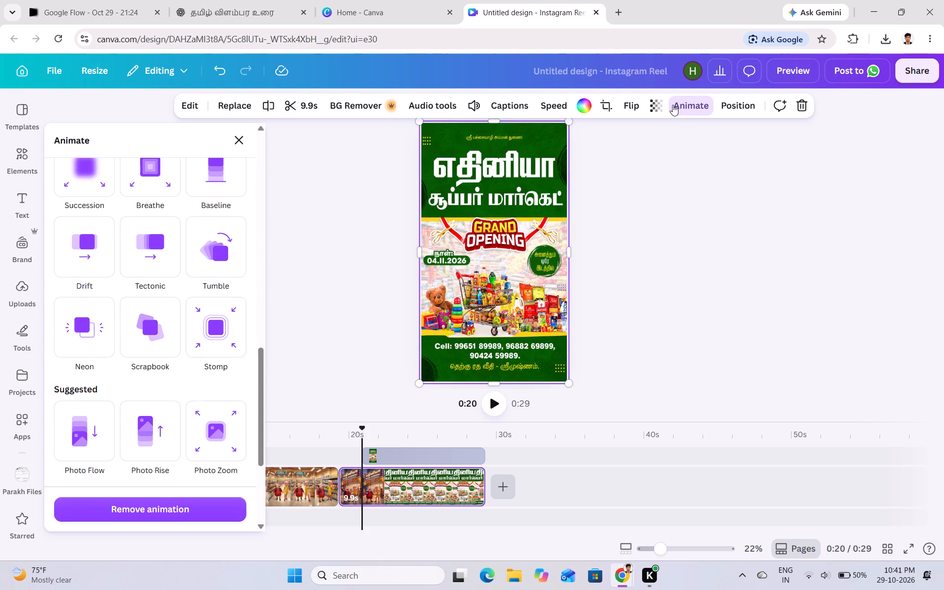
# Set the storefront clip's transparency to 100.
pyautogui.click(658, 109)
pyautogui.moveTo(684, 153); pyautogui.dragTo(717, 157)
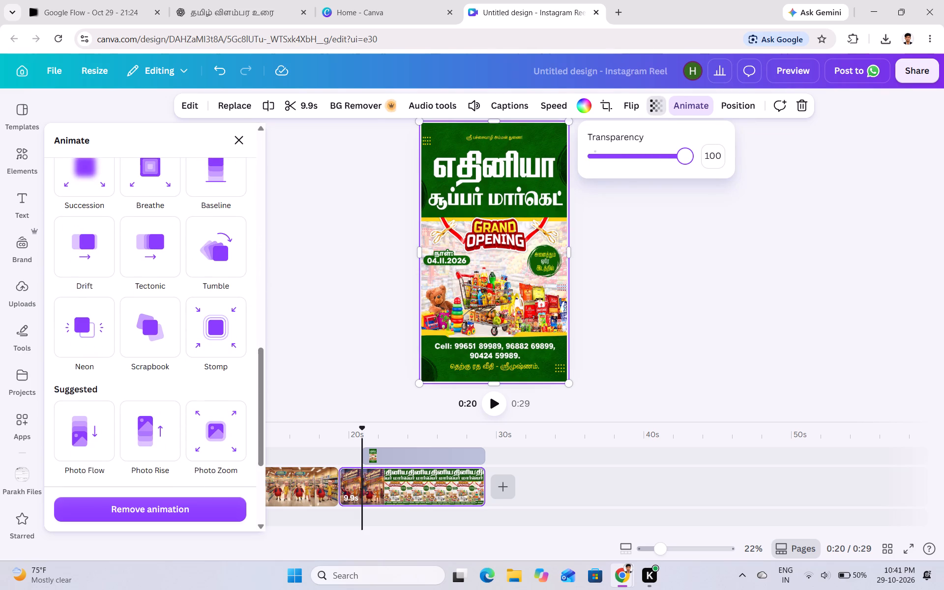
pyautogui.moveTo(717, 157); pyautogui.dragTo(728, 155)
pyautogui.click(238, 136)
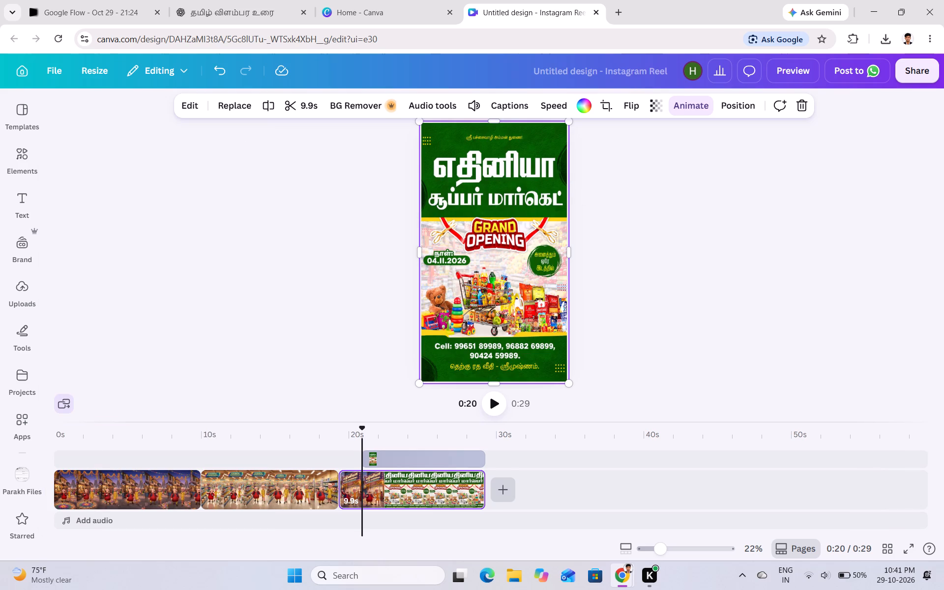
# Replay the reel from the end of the interior clip to check the faded join into the storefront clip and poster ending.
pyautogui.moveTo(360, 424); pyautogui.dragTo(329, 437)
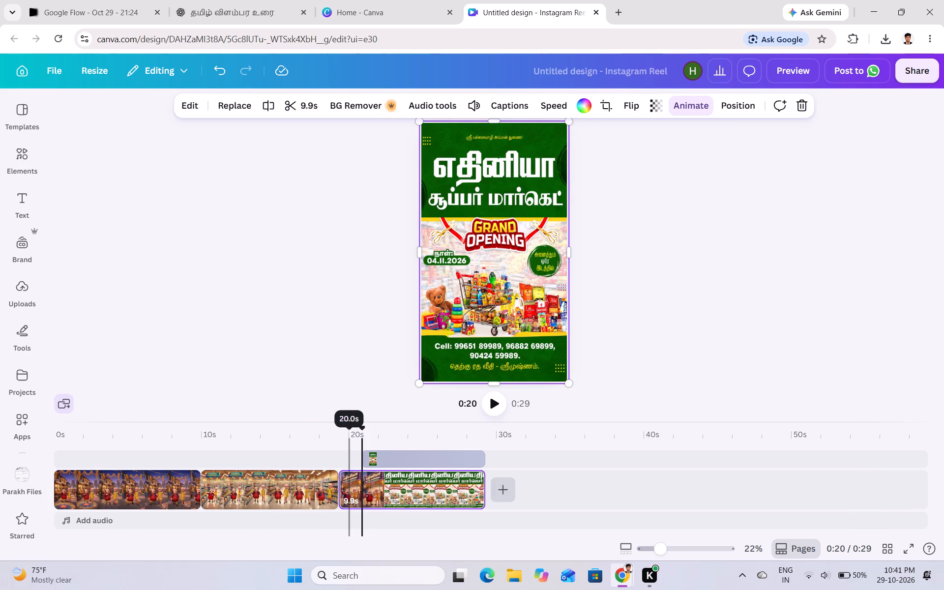
pyautogui.moveTo(362, 424); pyautogui.dragTo(344, 436)
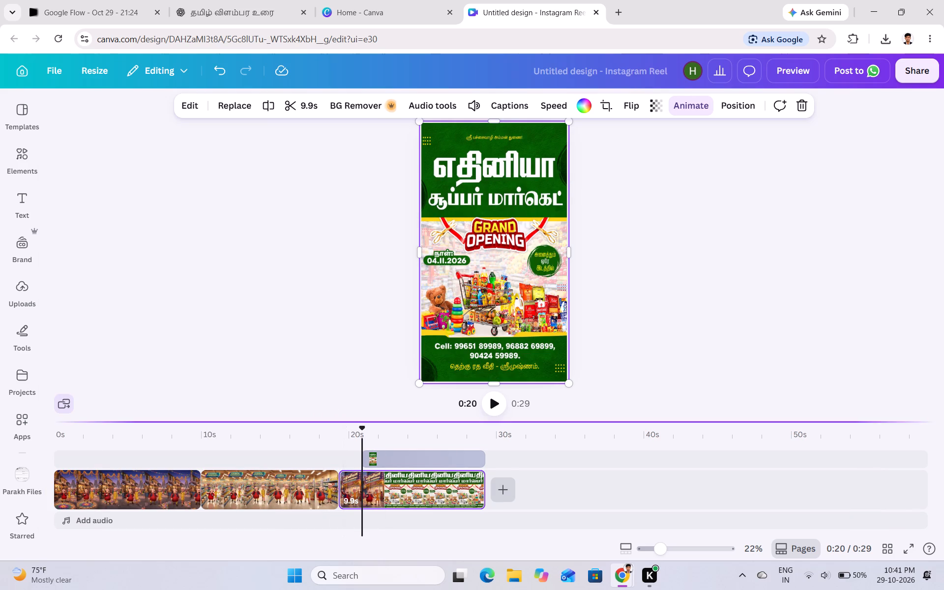
pyautogui.moveTo(365, 427); pyautogui.dragTo(338, 441)
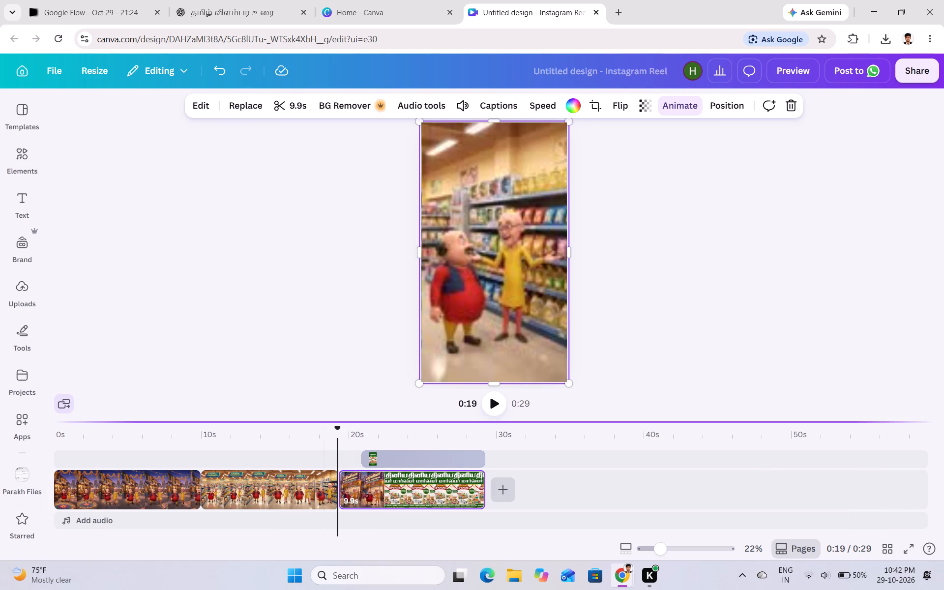
pyautogui.click(490, 417)
pyautogui.click(495, 411)
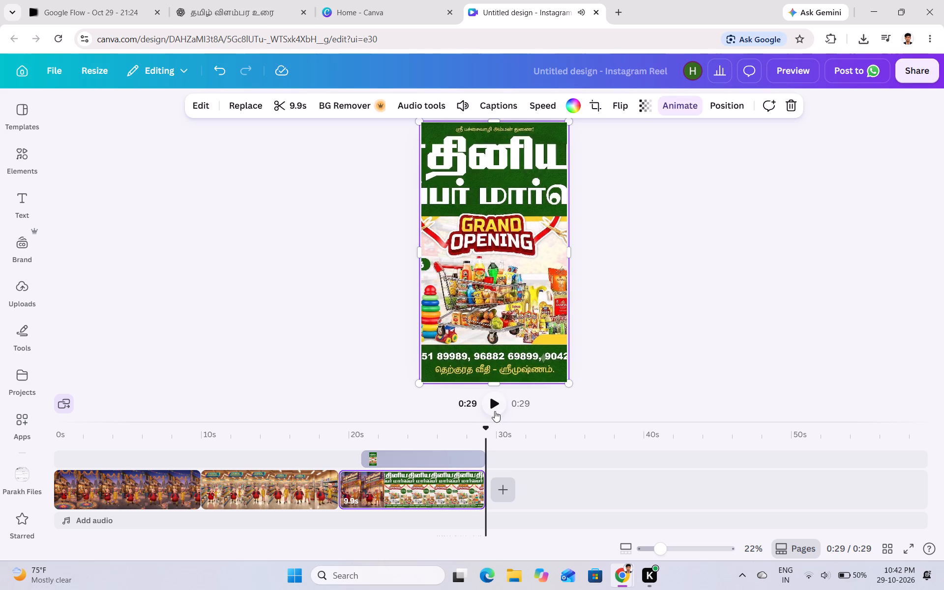
pyautogui.click(494, 411)
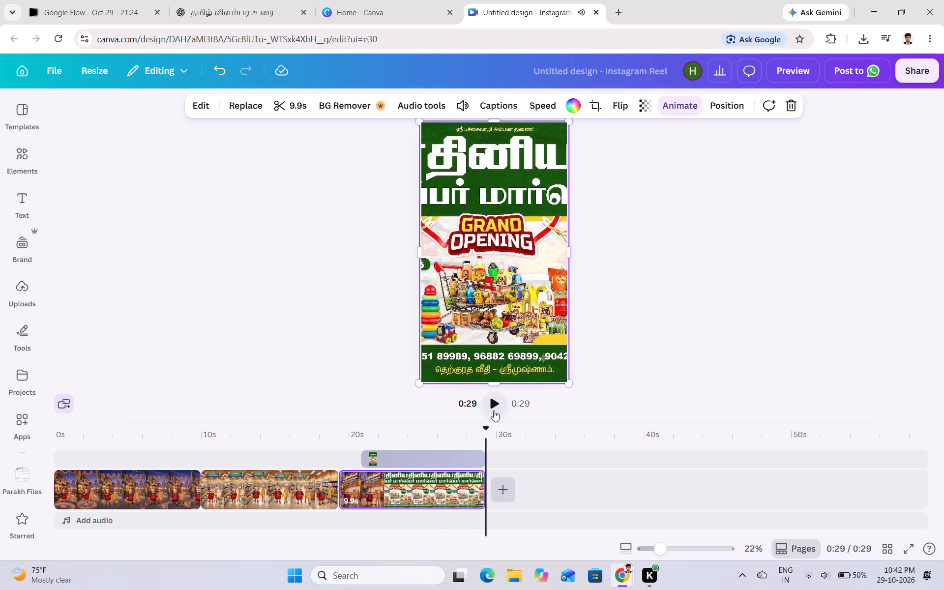
pyautogui.moveTo(77, 430); pyautogui.dragTo(330, 447)
pyautogui.click(487, 413)
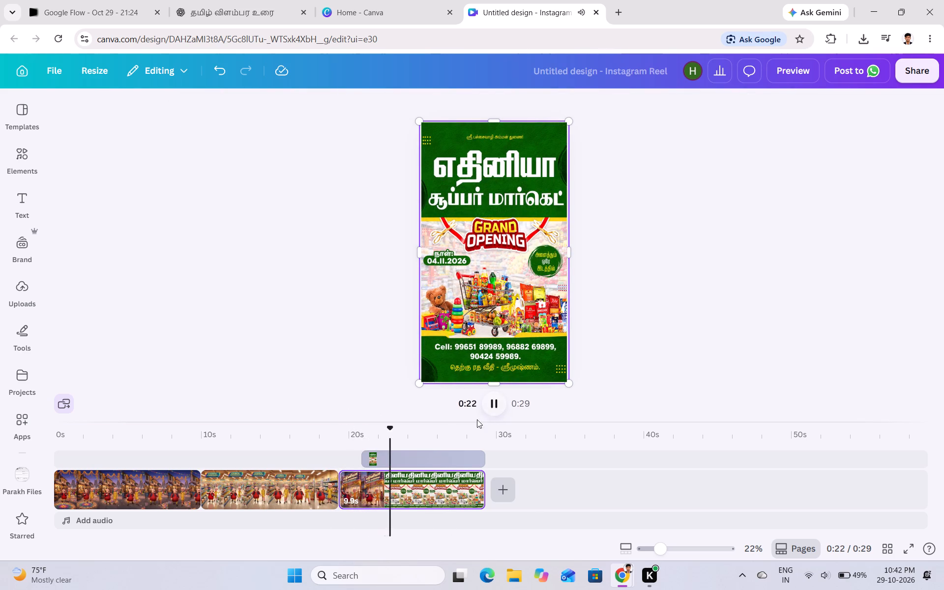
# Replay the reel around the 20-second mark to check how the storefront clip passes into the poster.
pyautogui.moveTo(402, 424); pyautogui.dragTo(383, 430)
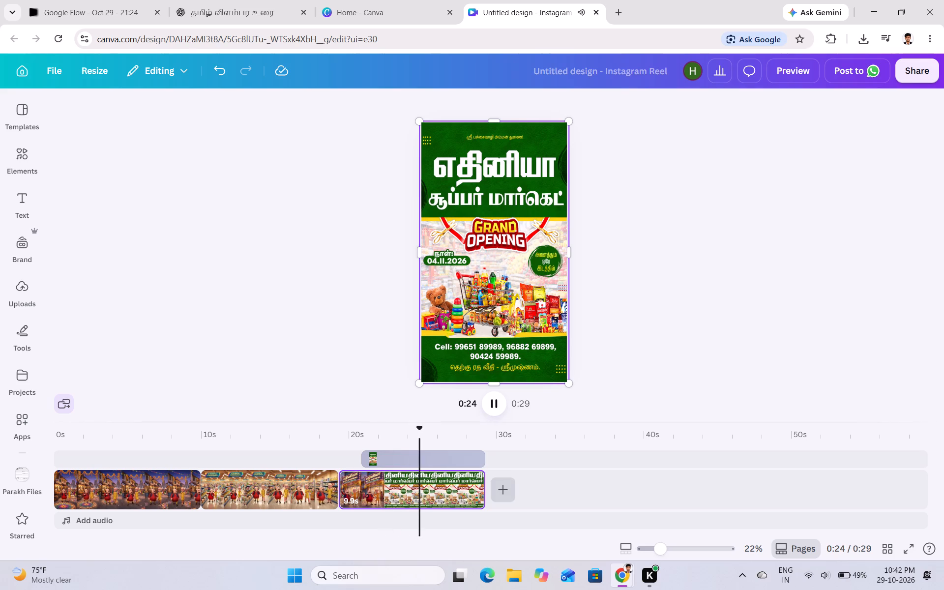
pyautogui.moveTo(425, 431); pyautogui.dragTo(357, 454)
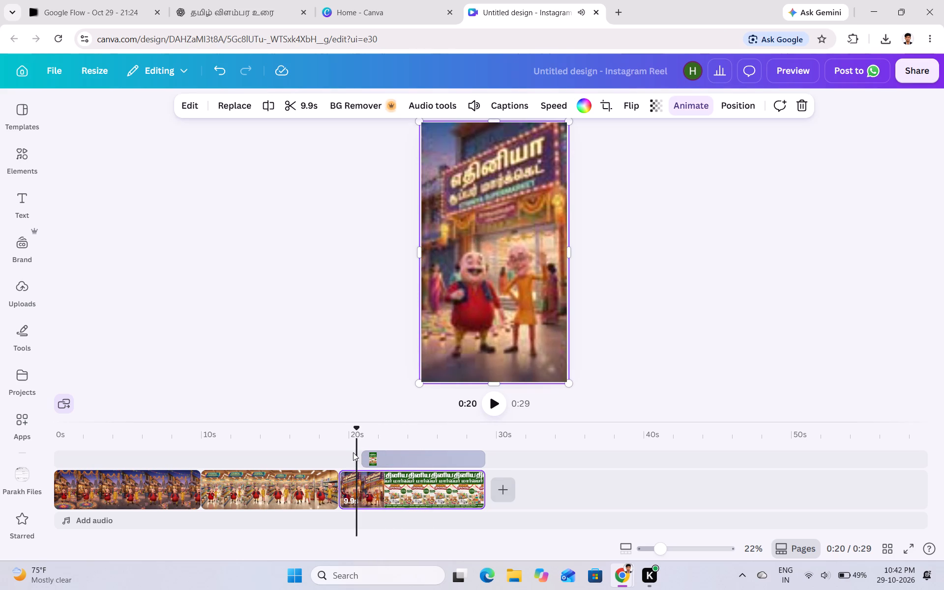
pyautogui.click(497, 405)
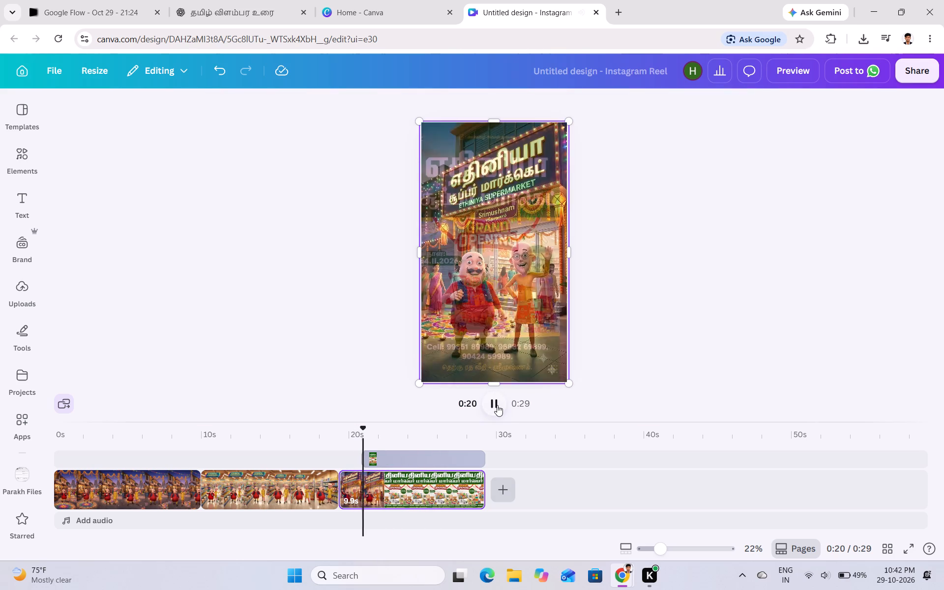
pyautogui.click(430, 490)
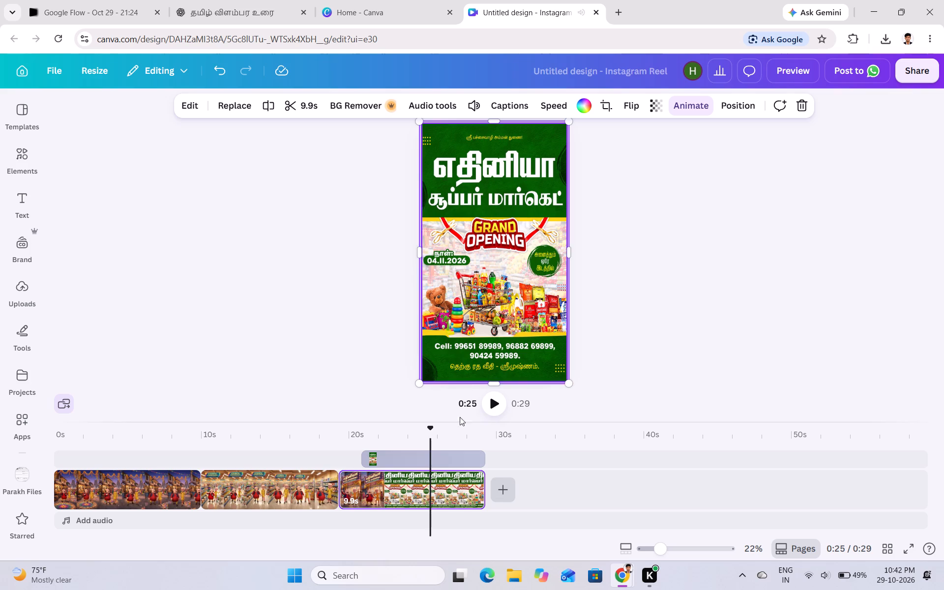
# Extract the storefront clip's audio onto its own track.
pyautogui.click(472, 475)
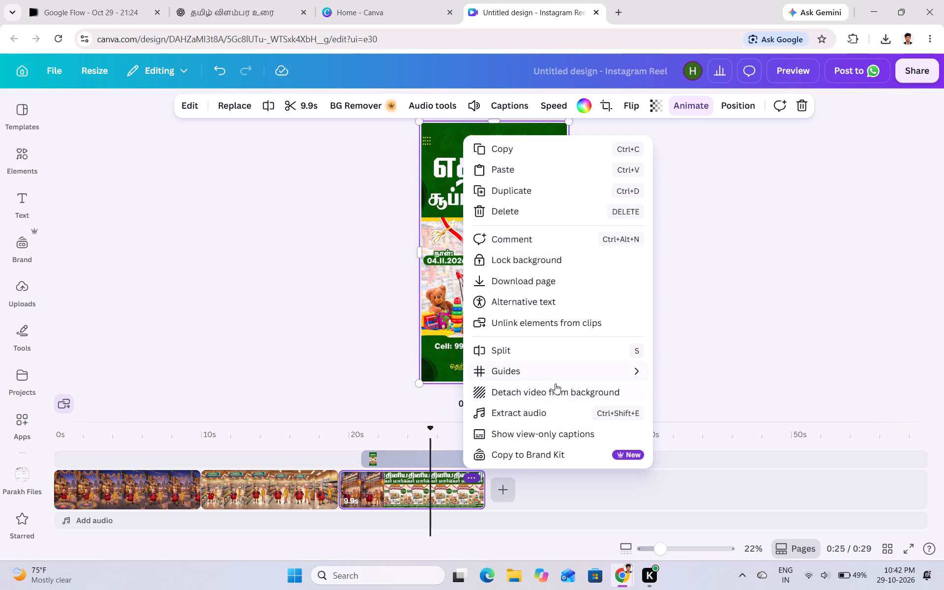
pyautogui.click(403, 457)
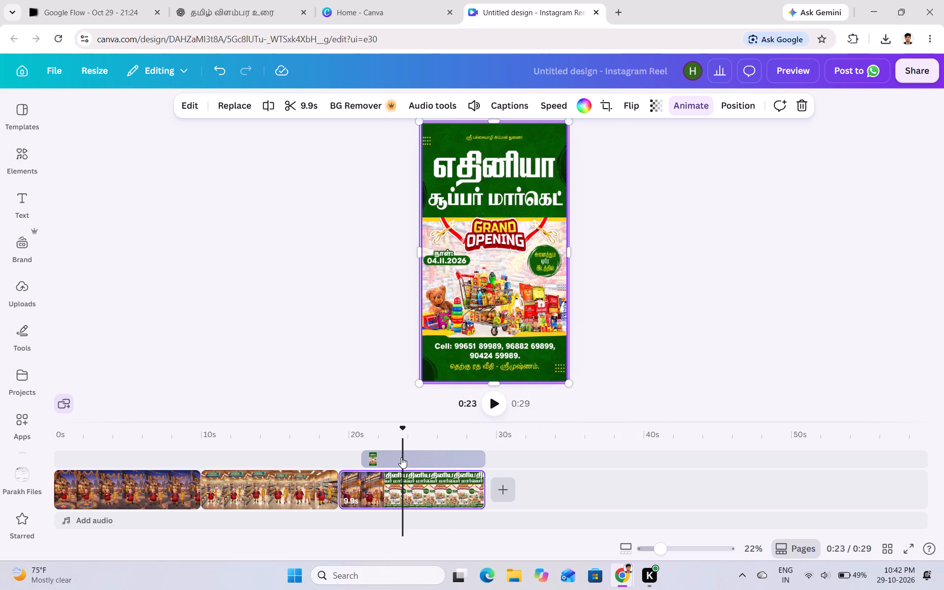
pyautogui.click(401, 457)
pyautogui.rightClick(401, 457)
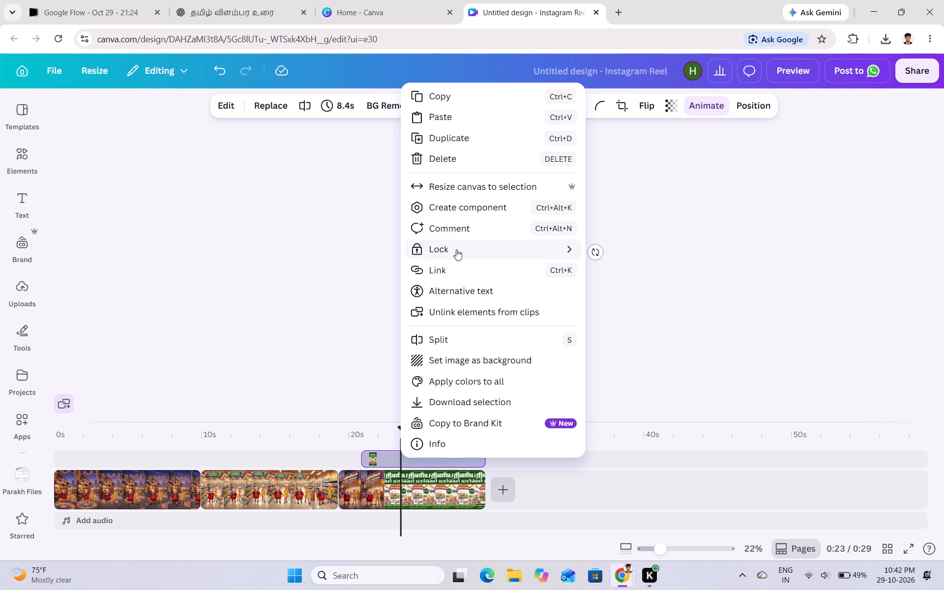
pyautogui.click(298, 264)
pyautogui.click(377, 487)
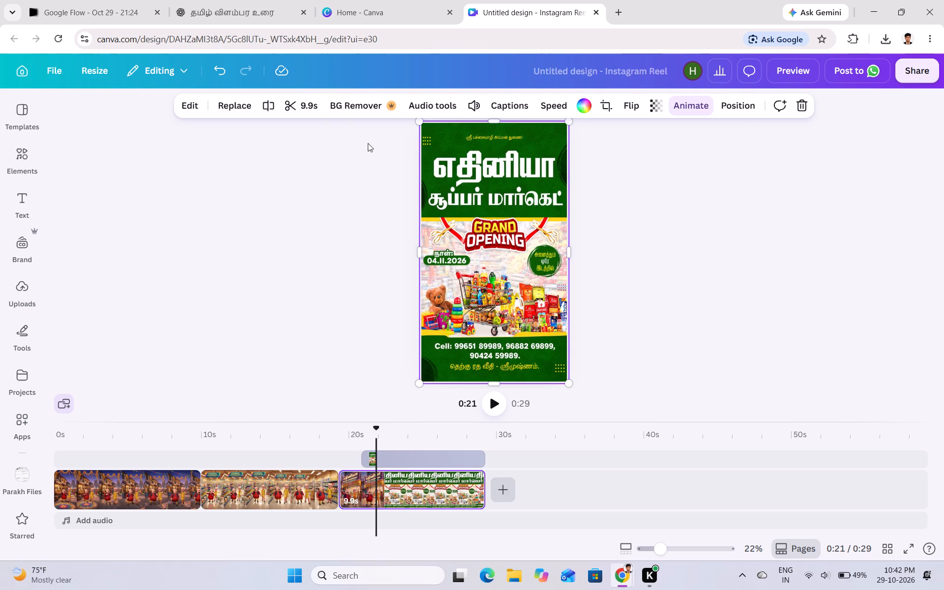
pyautogui.click(399, 490)
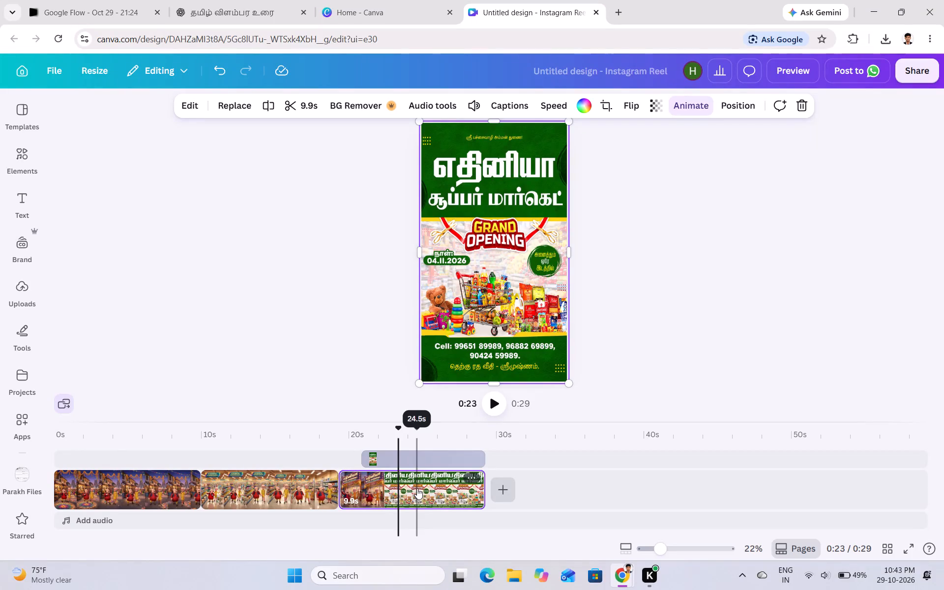
pyautogui.rightClick(370, 482)
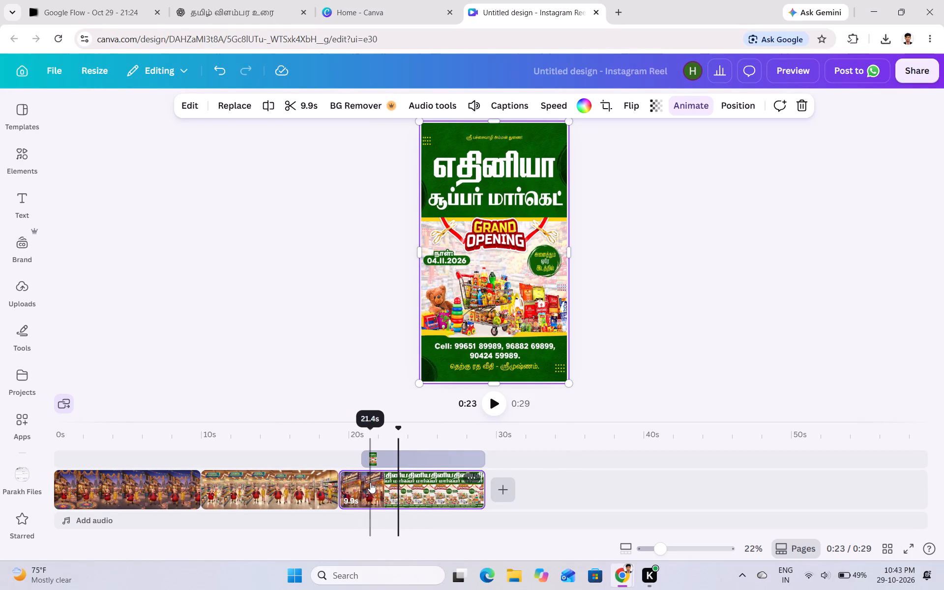
pyautogui.click(420, 426)
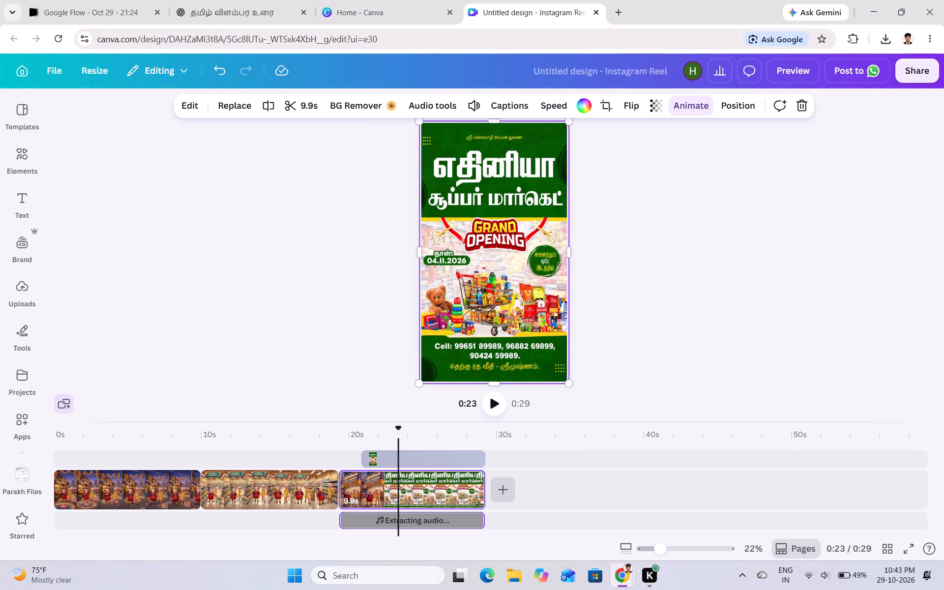
# Trim the end of the storefront clip to 2.5 seconds, leaving its extracted audio at full length.
pyautogui.click(377, 492)
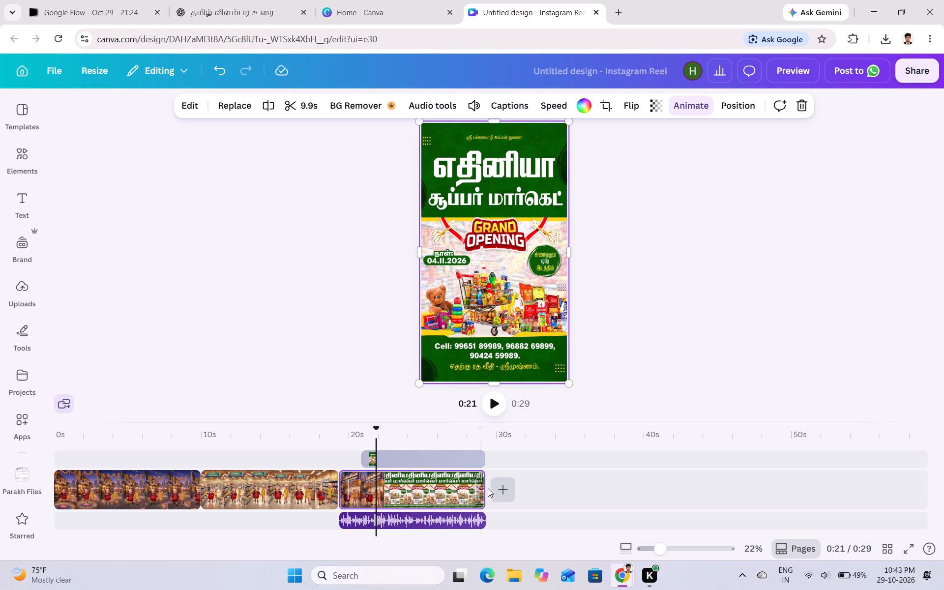
pyautogui.moveTo(480, 487); pyautogui.dragTo(388, 509)
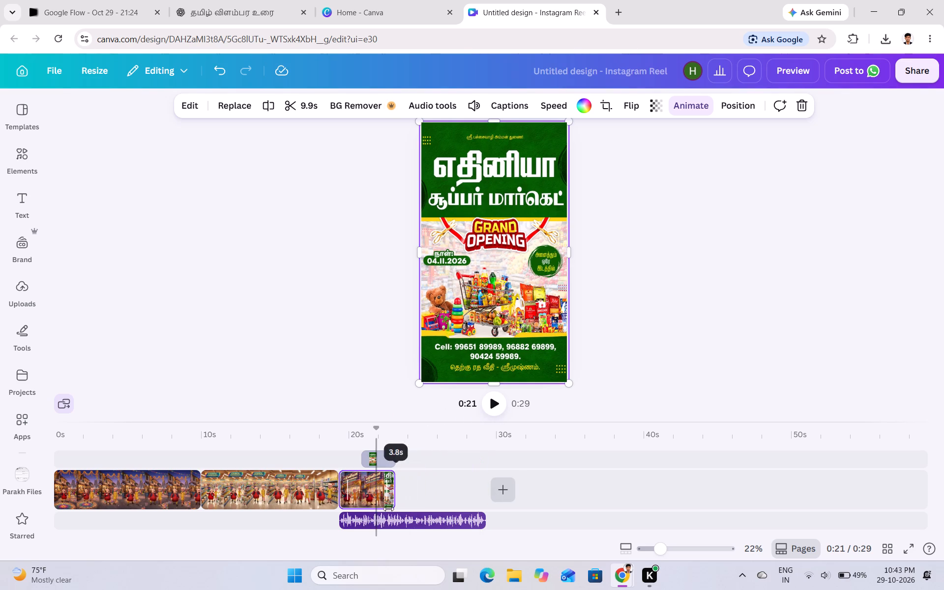
pyautogui.moveTo(388, 509); pyautogui.dragTo(367, 506)
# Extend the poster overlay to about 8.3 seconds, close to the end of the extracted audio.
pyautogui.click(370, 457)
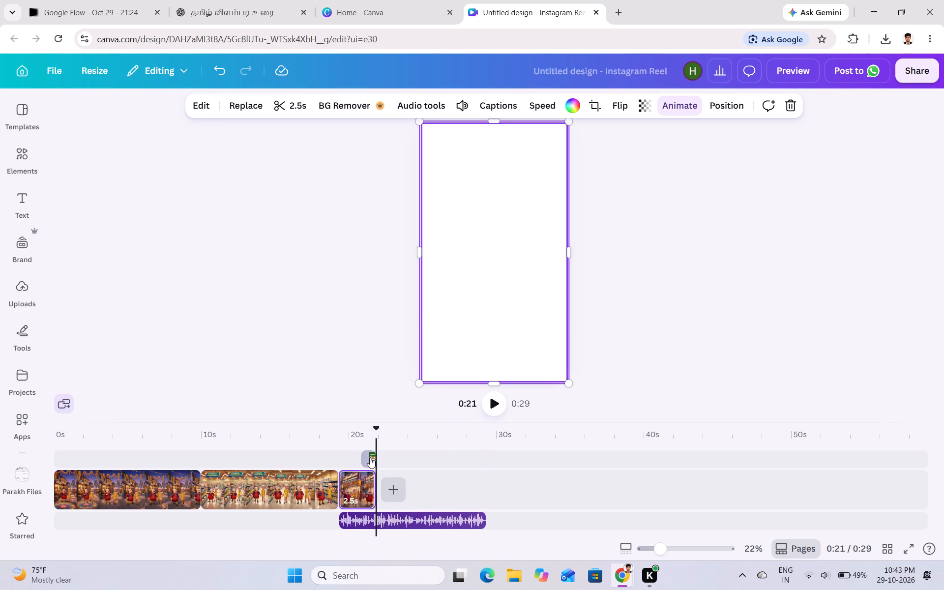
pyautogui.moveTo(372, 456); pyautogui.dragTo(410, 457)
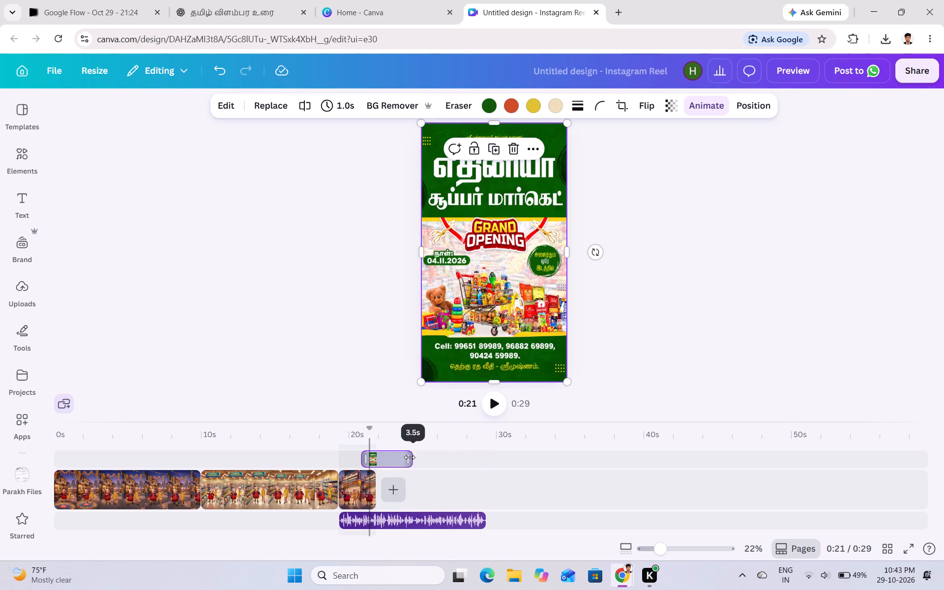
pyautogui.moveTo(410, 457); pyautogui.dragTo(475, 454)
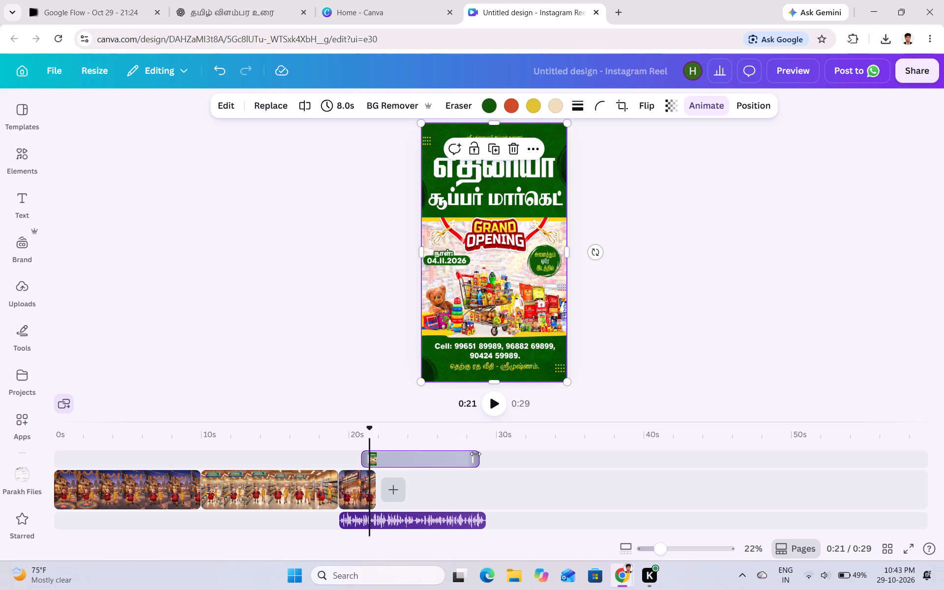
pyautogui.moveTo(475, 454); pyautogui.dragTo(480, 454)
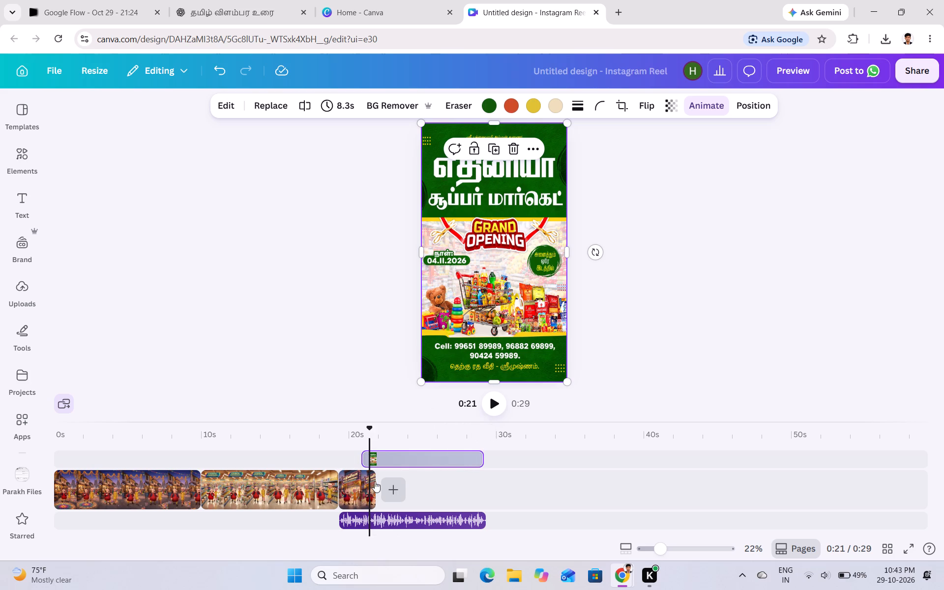
# Shorten the storefront clip to 2.0 seconds from its end.
pyautogui.click(375, 481)
pyautogui.moveTo(373, 486); pyautogui.dragTo(368, 485)
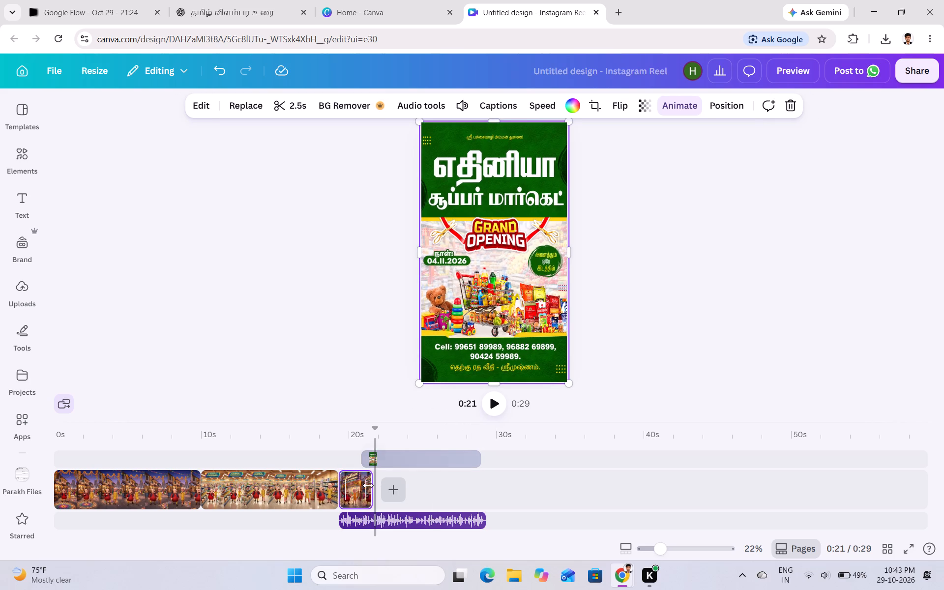
pyautogui.moveTo(368, 485); pyautogui.dragTo(366, 485)
# Delete the poster overlay above the storefront clip.
pyautogui.click(398, 466)
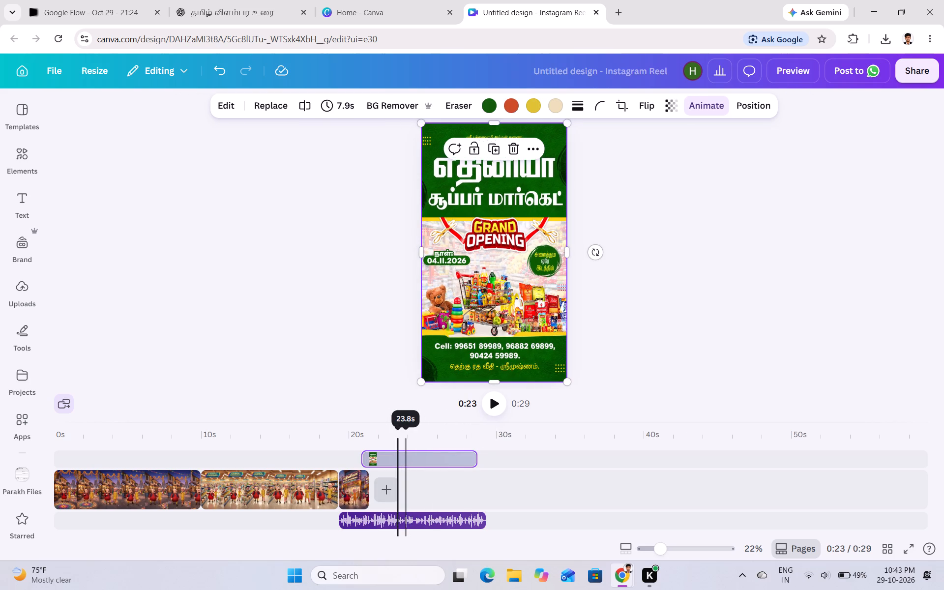
pyautogui.press('Delete')
# Play the reel from the start of the storefront clip to check its shortened ending against the extracted audio.
pyautogui.click(358, 482)
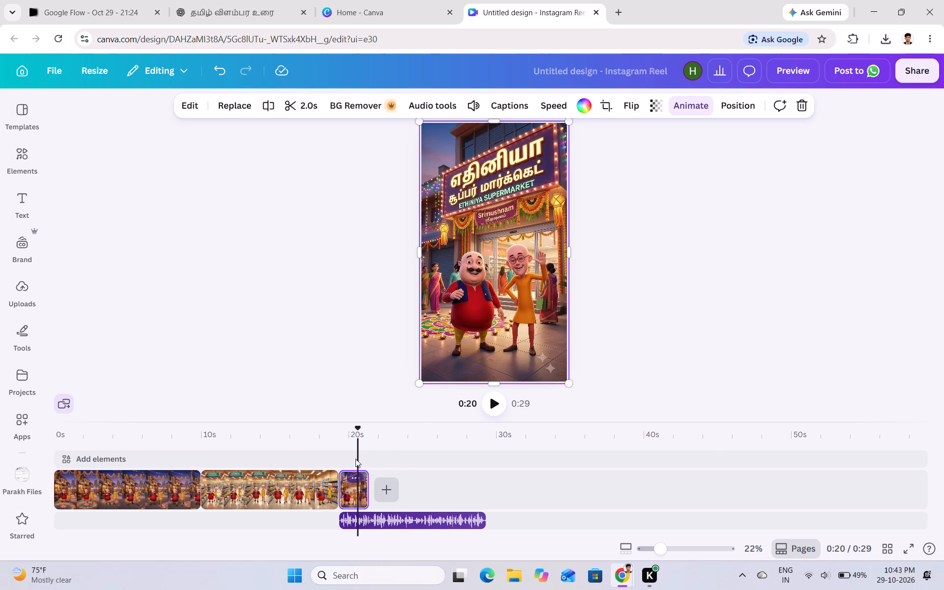
pyautogui.moveTo(359, 428); pyautogui.dragTo(339, 433)
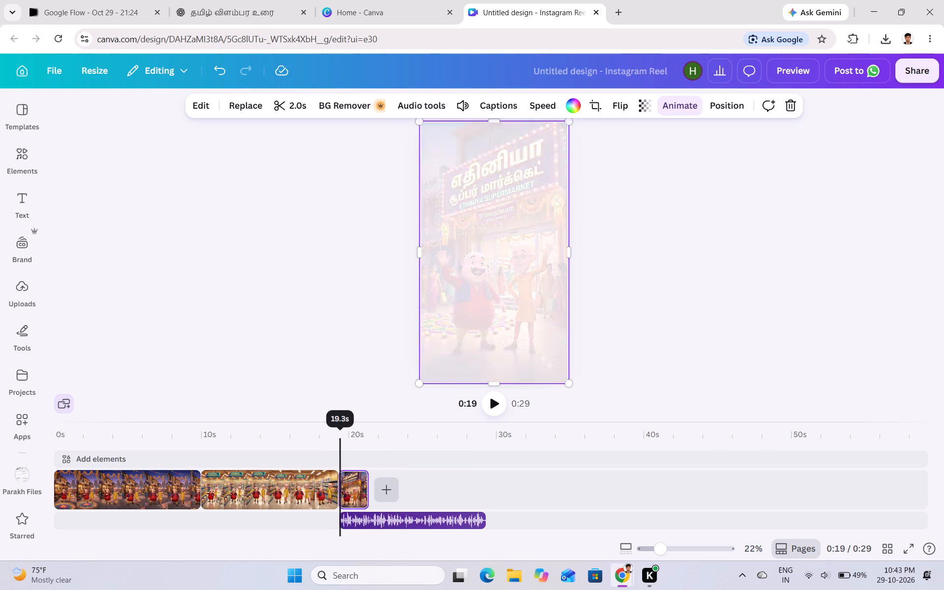
pyautogui.moveTo(339, 433); pyautogui.dragTo(338, 433)
pyautogui.click(496, 402)
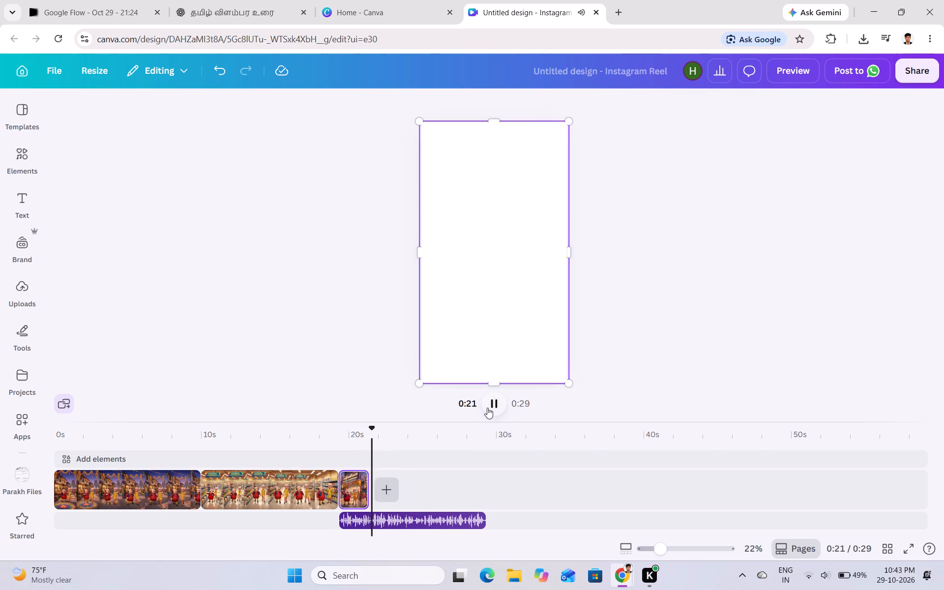
# Lengthen the storefront clip slightly to 2.1 seconds at its end.
pyautogui.click(359, 475)
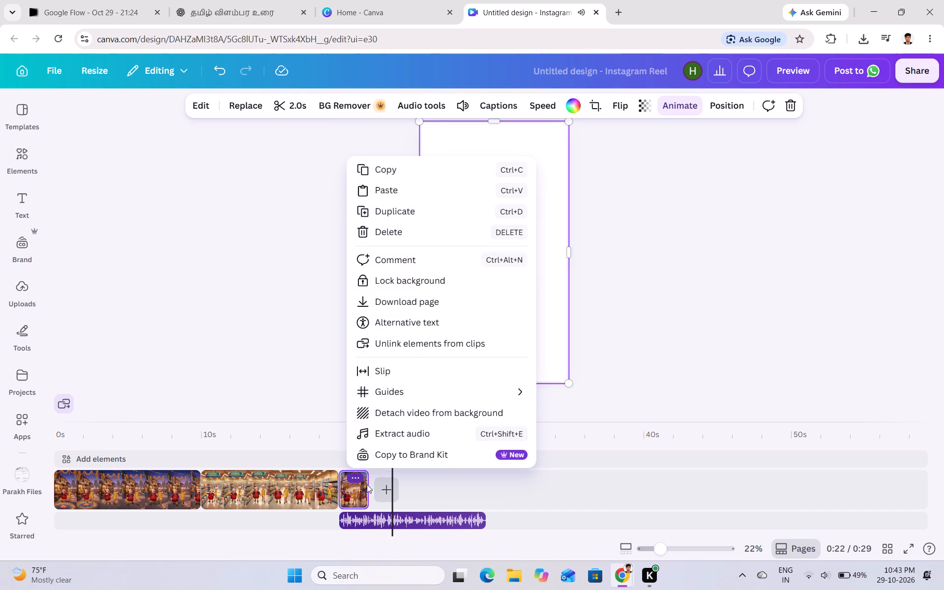
pyautogui.click(364, 491)
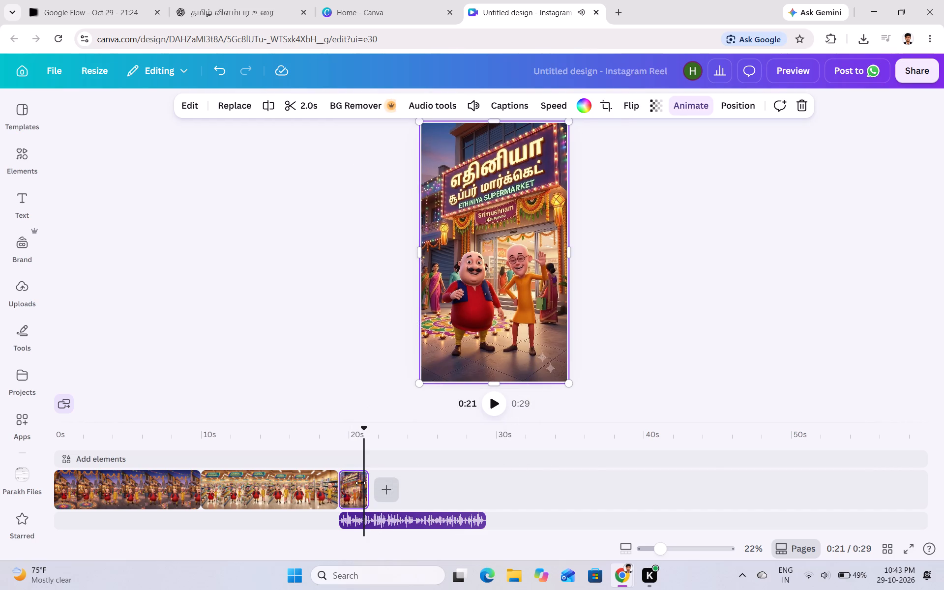
pyautogui.click(355, 494)
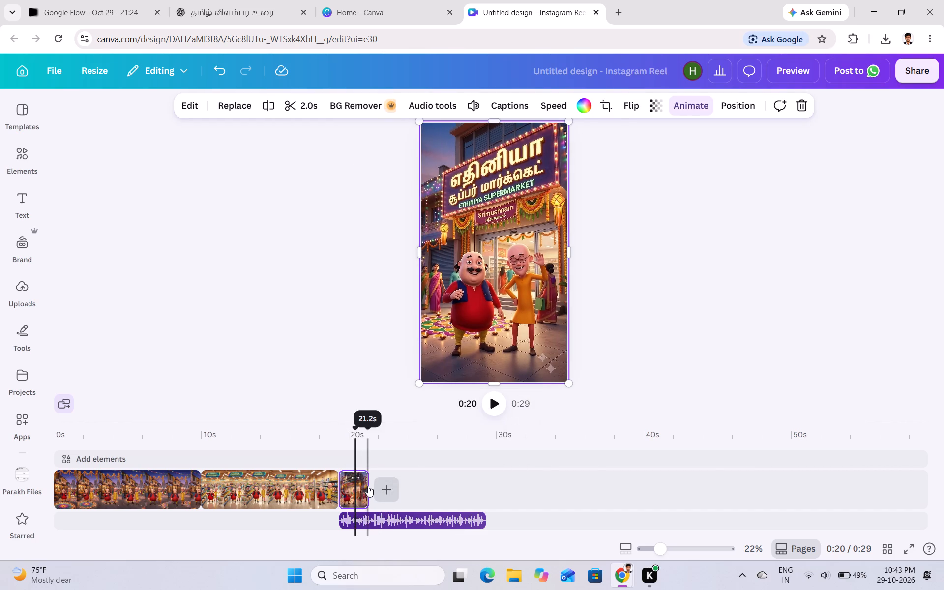
pyautogui.click(368, 486)
pyautogui.click(361, 489)
pyautogui.click(366, 488)
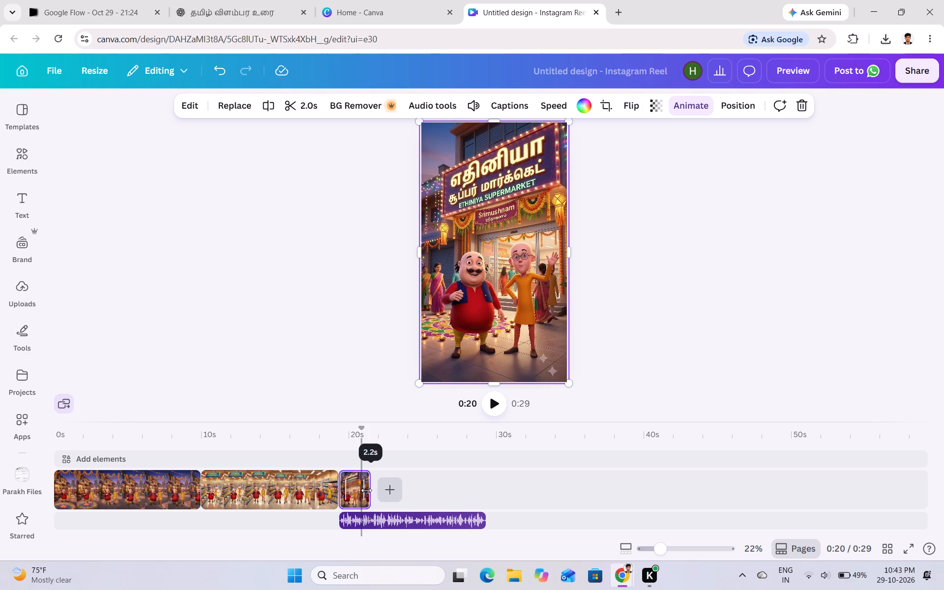
# Replay the reel from the end of the interior clip through the storefront clip to check the new cut point.
pyautogui.moveTo(361, 433); pyautogui.dragTo(347, 439)
pyautogui.click(488, 404)
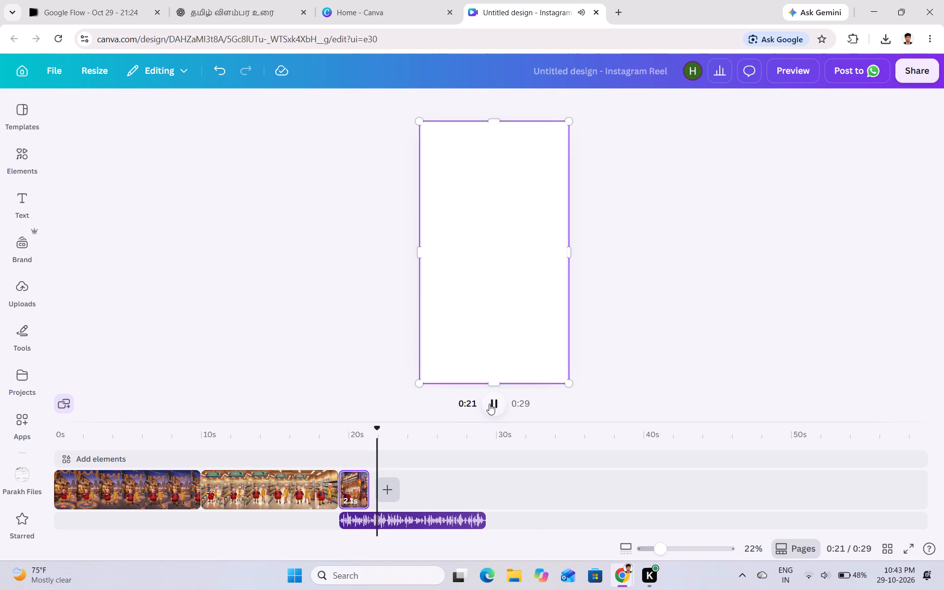
pyautogui.moveTo(401, 433); pyautogui.dragTo(377, 443)
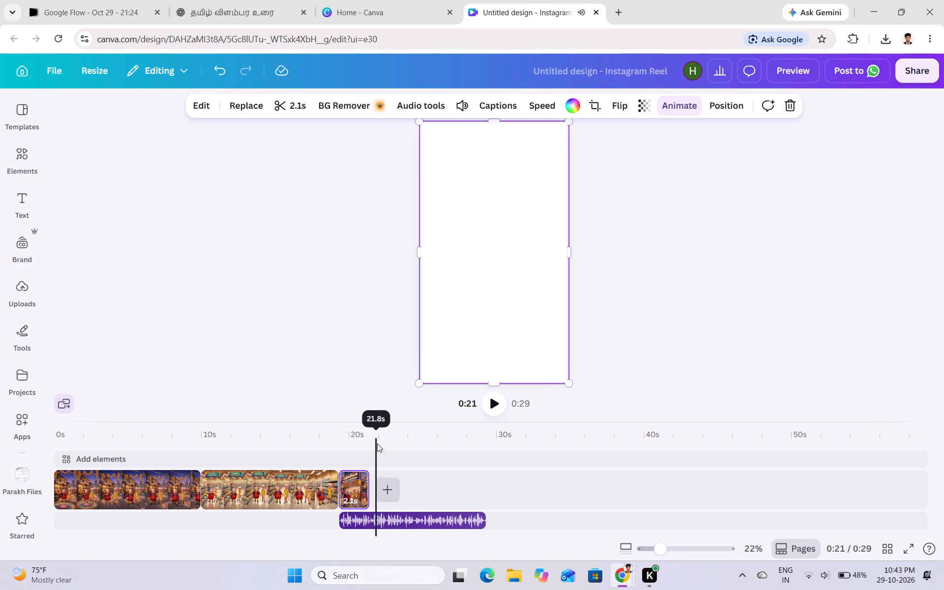
pyautogui.moveTo(377, 443); pyautogui.dragTo(365, 450)
pyautogui.moveTo(332, 450); pyautogui.dragTo(325, 451)
pyautogui.moveTo(363, 428); pyautogui.dragTo(363, 427)
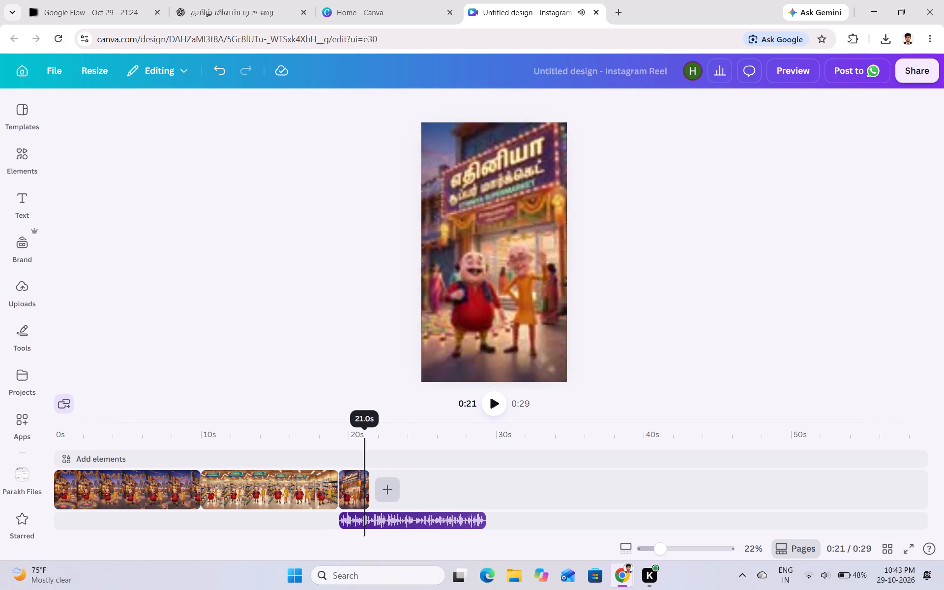
pyautogui.moveTo(363, 427); pyautogui.dragTo(320, 435)
pyautogui.click(484, 405)
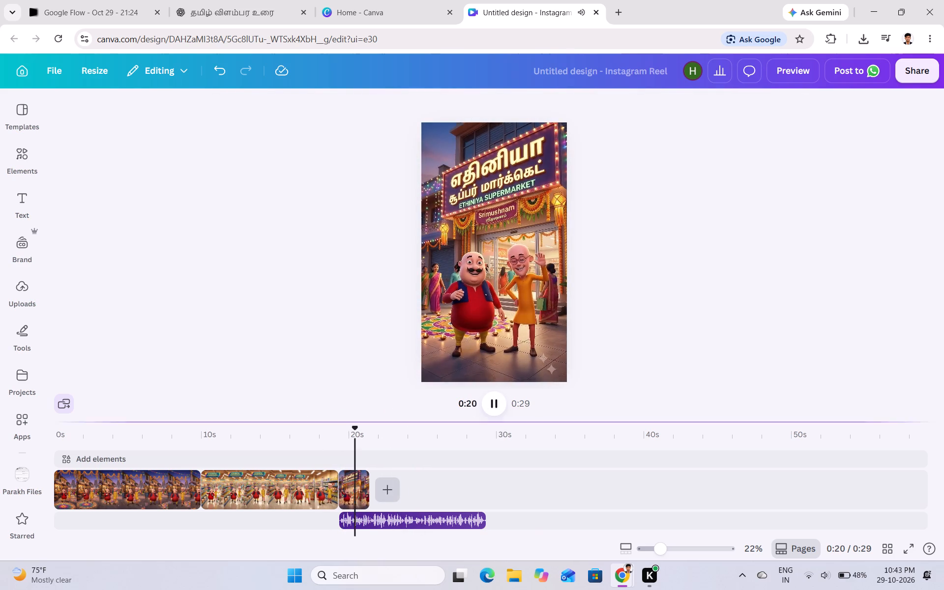
# Add the uploaded portrait grand-opening poster as a new clip after the storefront clip.
pyautogui.click(385, 483)
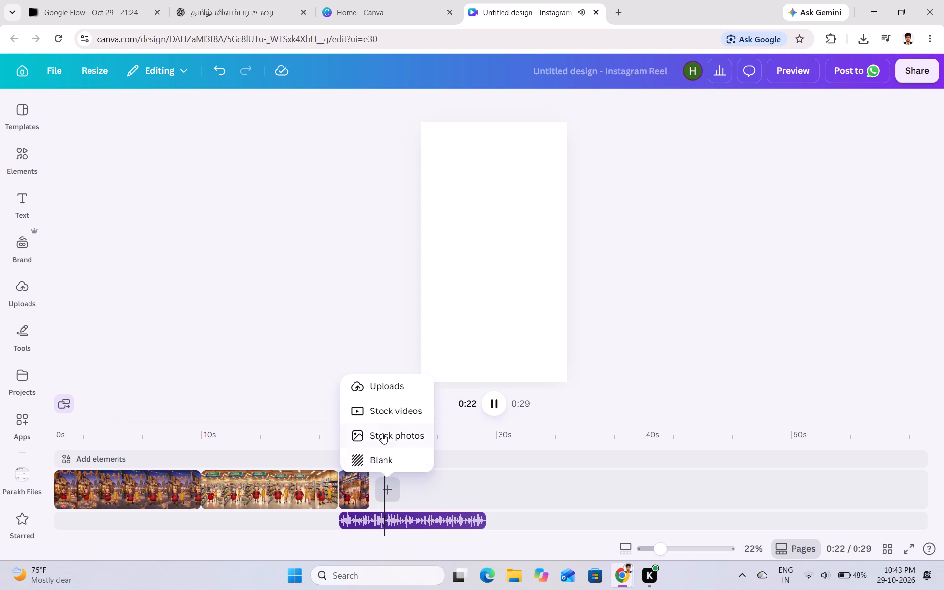
pyautogui.click(378, 392)
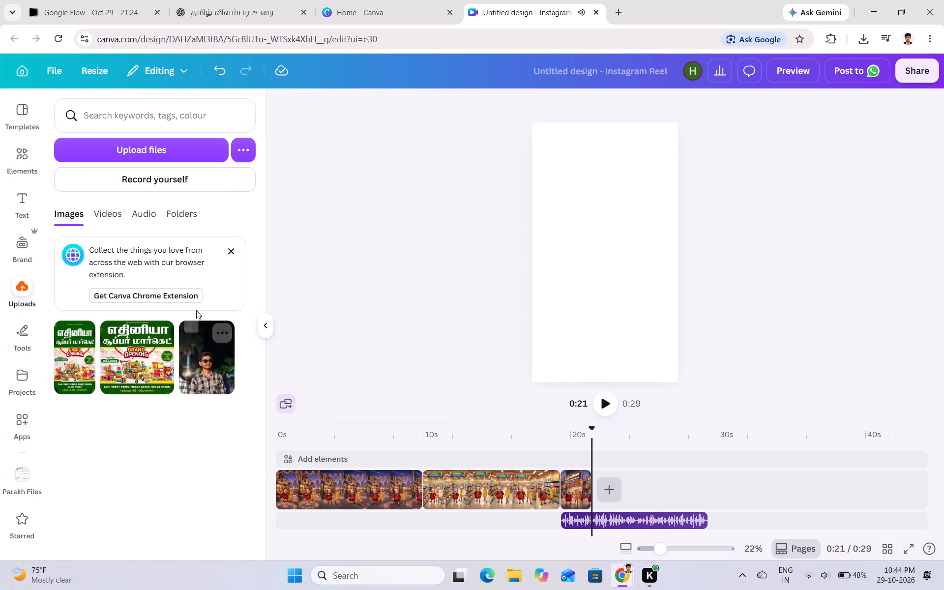
pyautogui.click(80, 373)
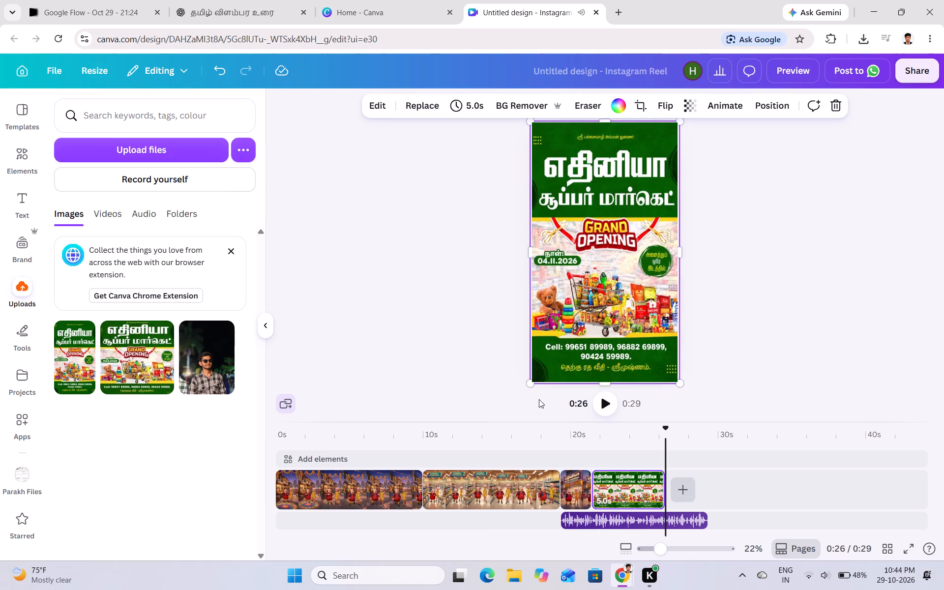
# Extend the poster clip to 7.8 seconds so it runs nearly to the end of the extracted audio.
pyautogui.click(605, 490)
pyautogui.scroll(-1, 631, 486)
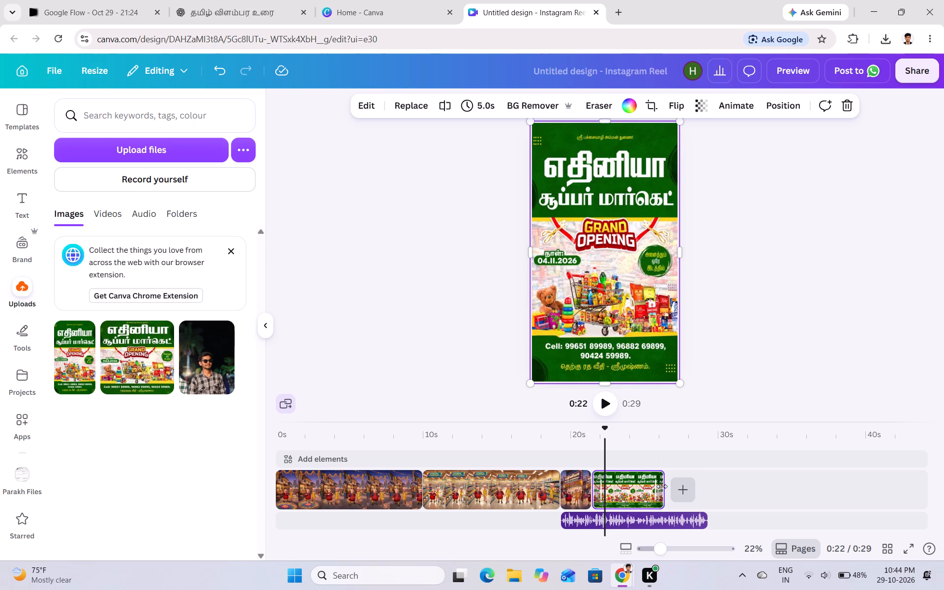
pyautogui.moveTo(662, 486); pyautogui.dragTo(703, 486)
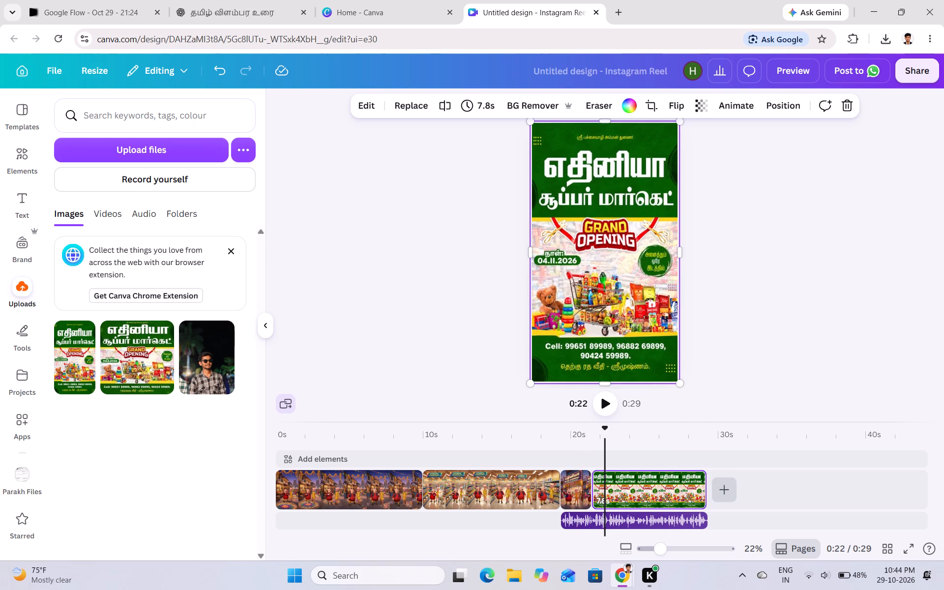
# Replay the join into the poster and shorten the storefront clip to 1.3 seconds at its end.
pyautogui.moveTo(605, 428); pyautogui.dragTo(547, 457)
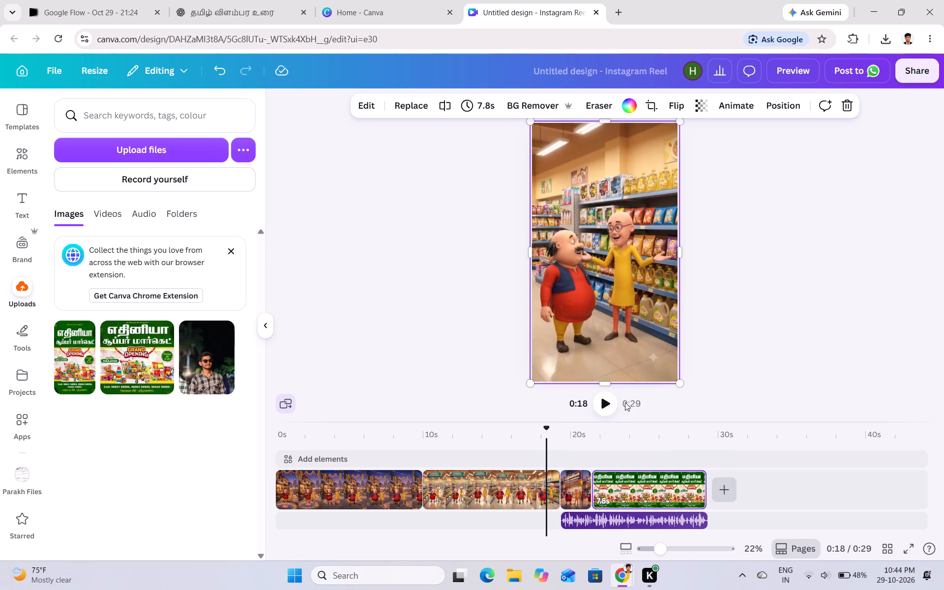
pyautogui.click(610, 402)
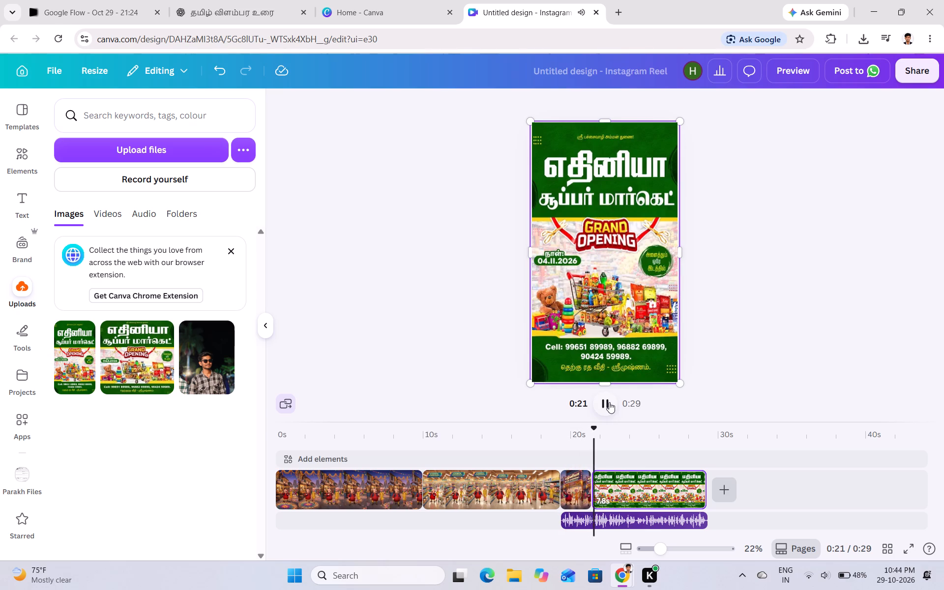
pyautogui.click(603, 483)
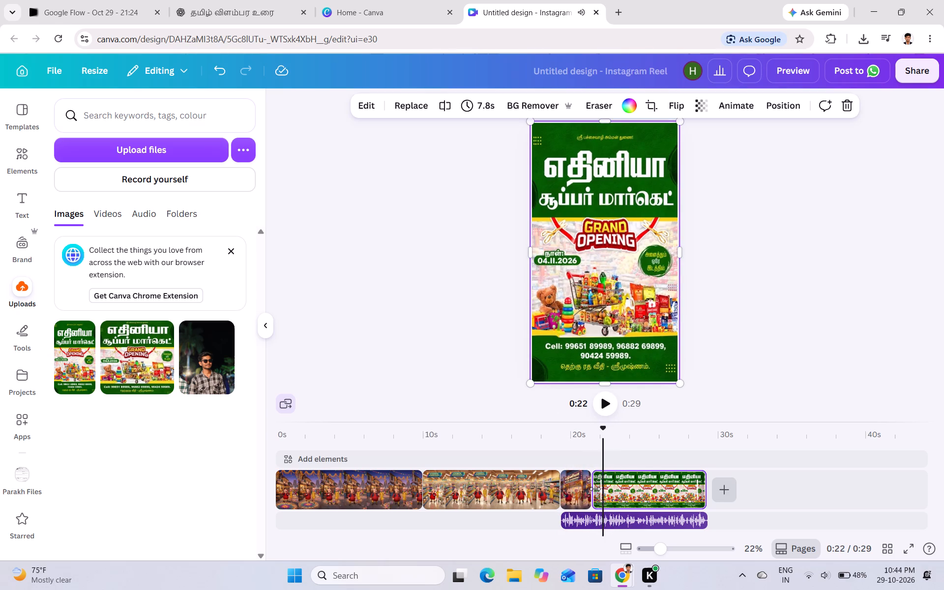
pyautogui.click(595, 489)
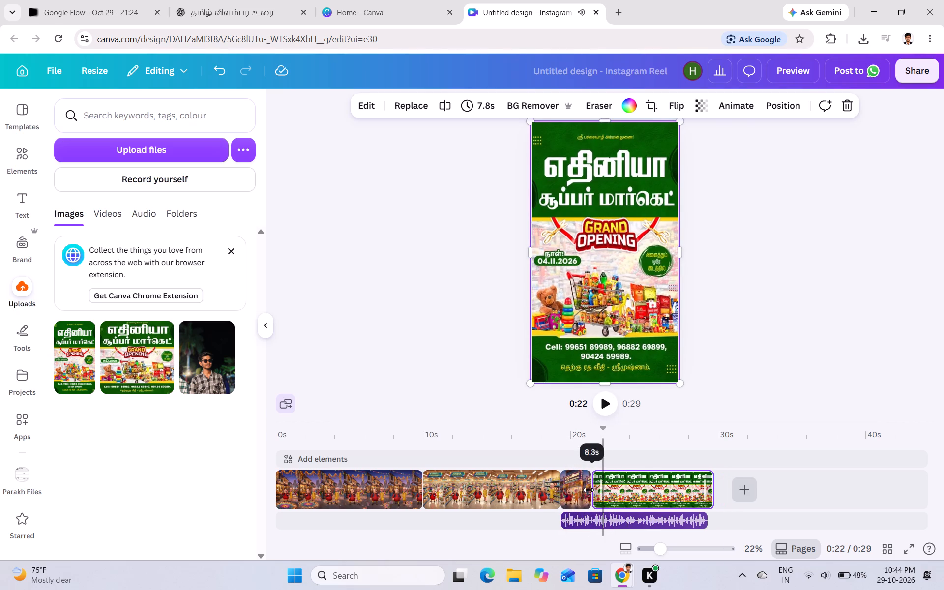
pyautogui.click(581, 488)
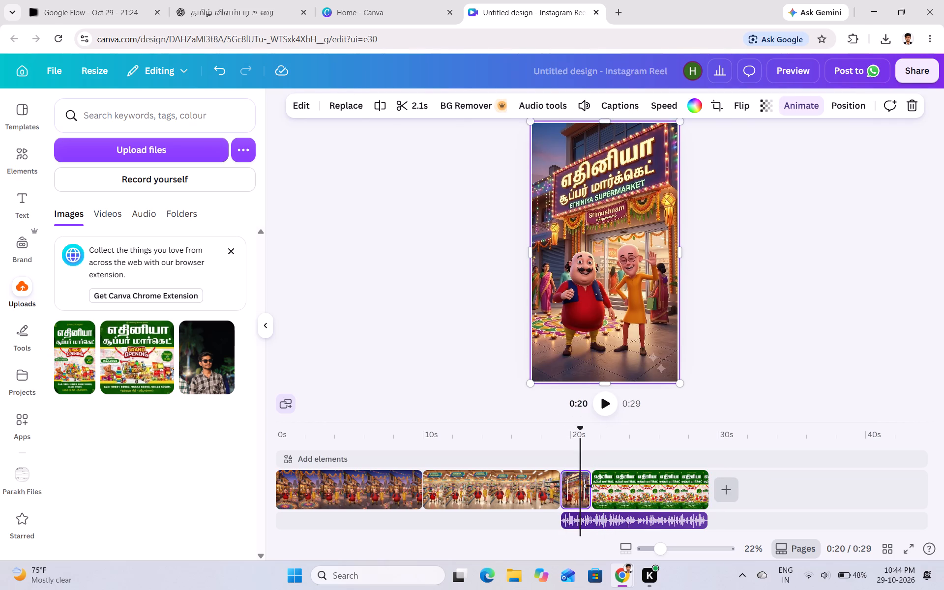
pyautogui.moveTo(589, 486); pyautogui.dragTo(581, 491)
# Check the new cut in playback and add a 0.5-second Dissolve transition between the storefront clip and the poster clip.
pyautogui.moveTo(582, 429); pyautogui.dragTo(554, 440)
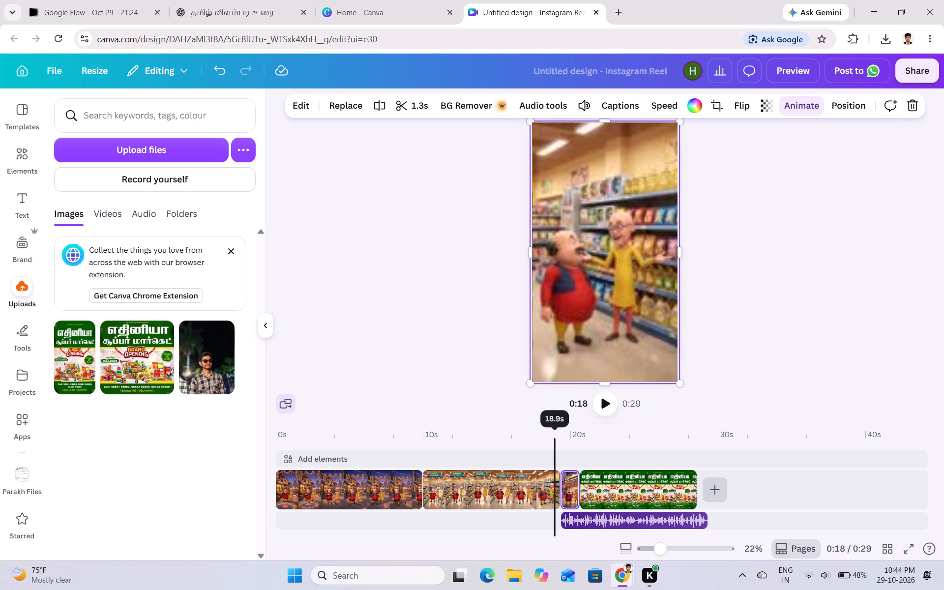
pyautogui.moveTo(554, 440); pyautogui.dragTo(549, 442)
pyautogui.click(600, 411)
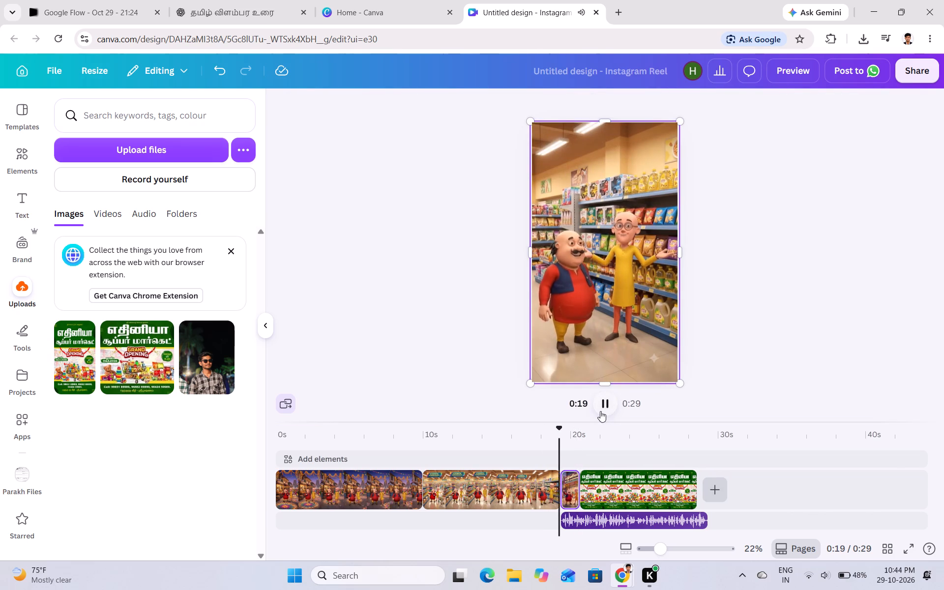
pyautogui.click(579, 494)
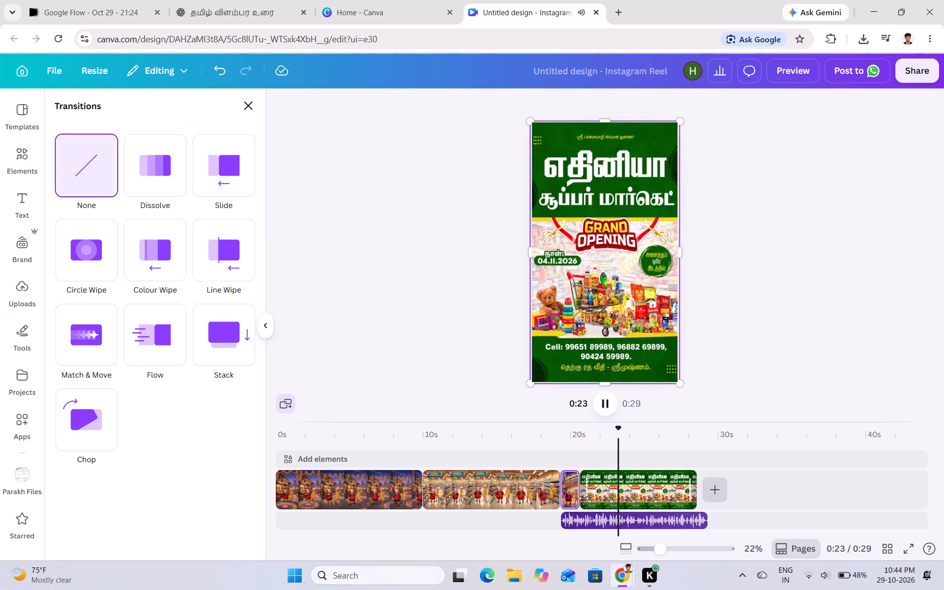
pyautogui.click(577, 498)
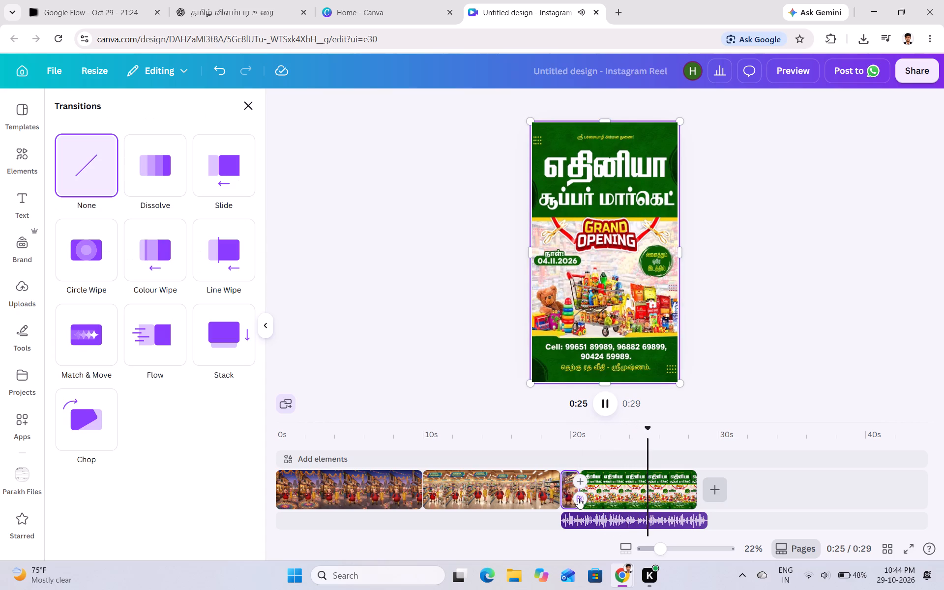
pyautogui.click(164, 176)
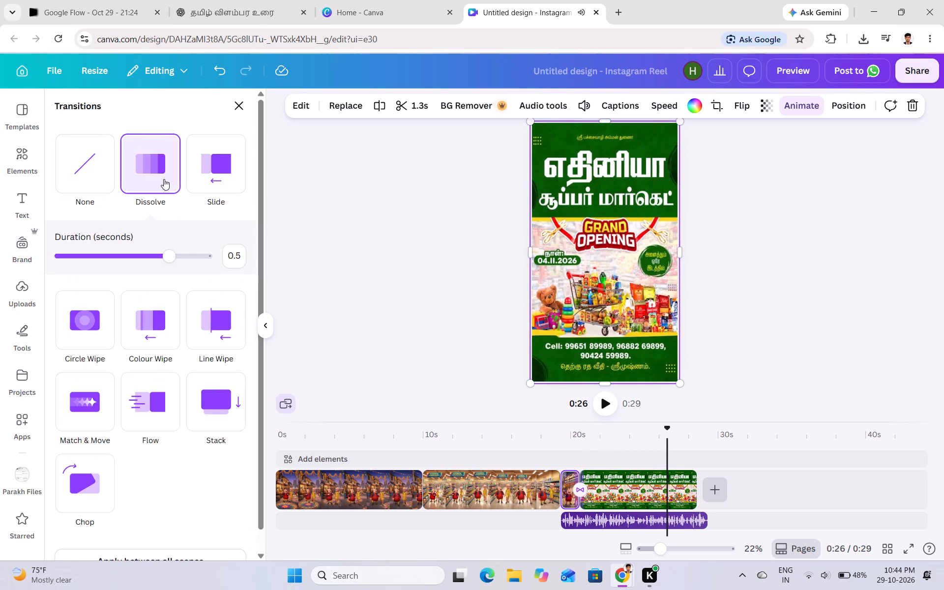
pyautogui.scroll(1, 156, 185)
pyautogui.scroll(-1, 354, 317)
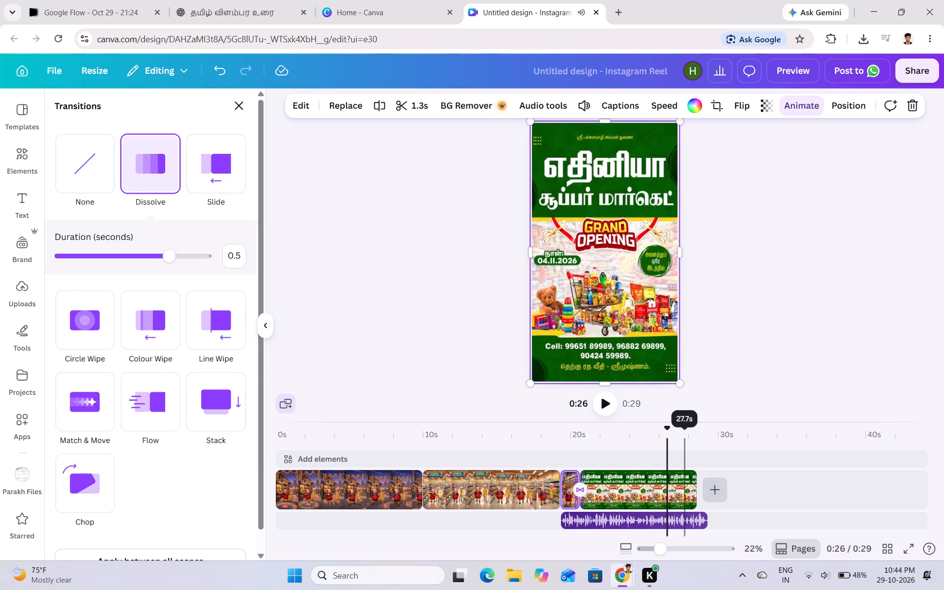
# Replace the trimmed supermarket interior clip with the full 9.9-second interior video from the uploaded videos, placed before the storefront clip.
pyautogui.moveTo(668, 428); pyautogui.dragTo(491, 463)
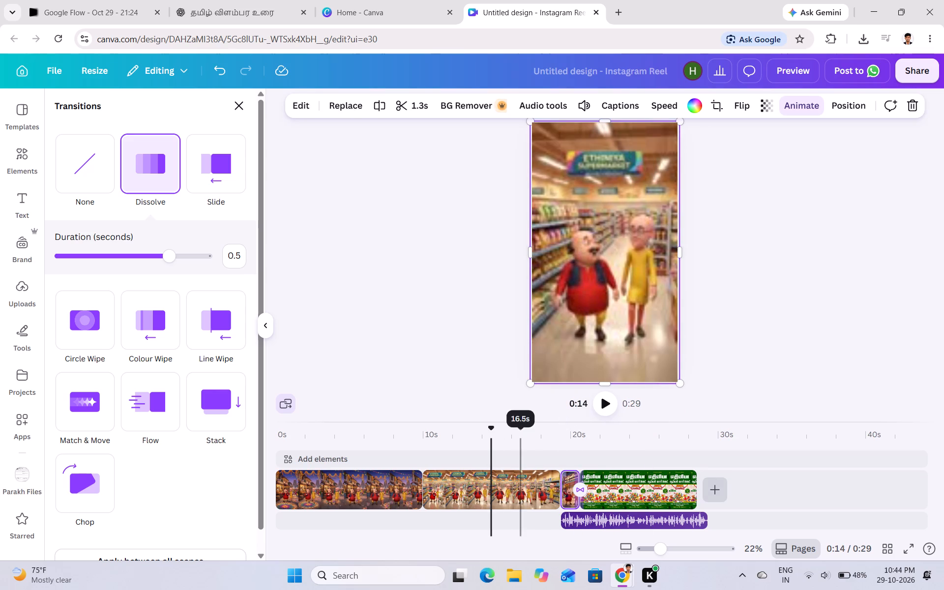
pyautogui.click(604, 412)
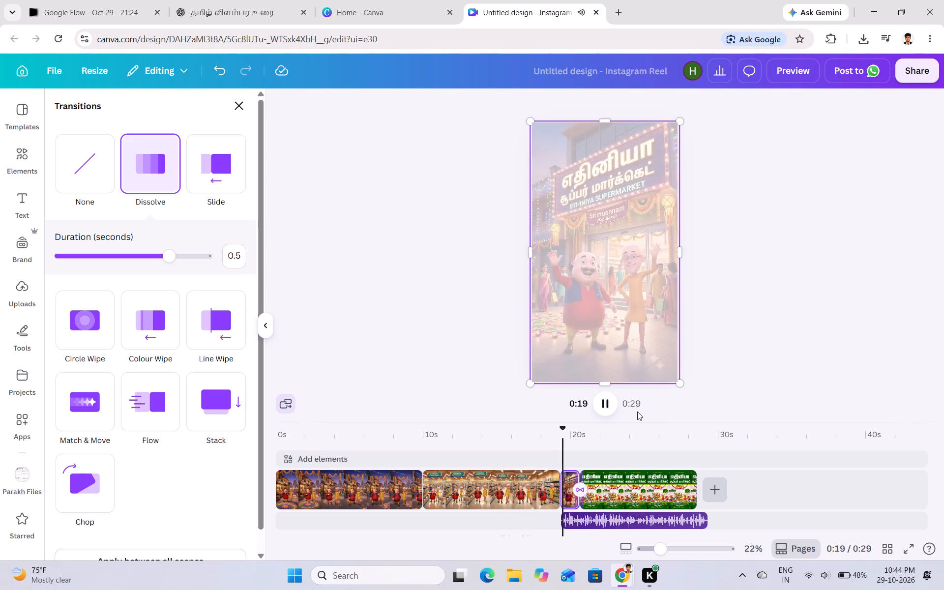
pyautogui.click(538, 500)
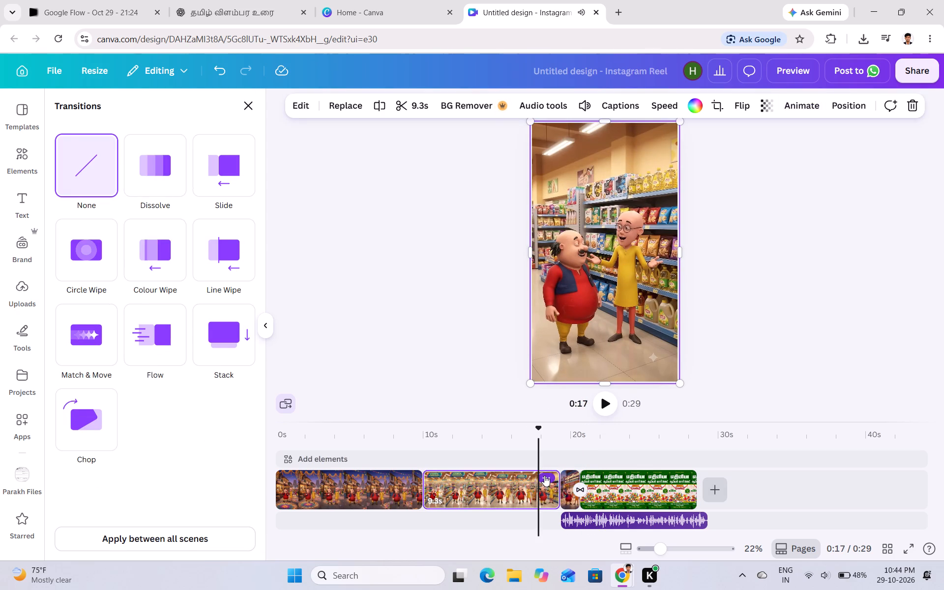
pyautogui.press('Delete')
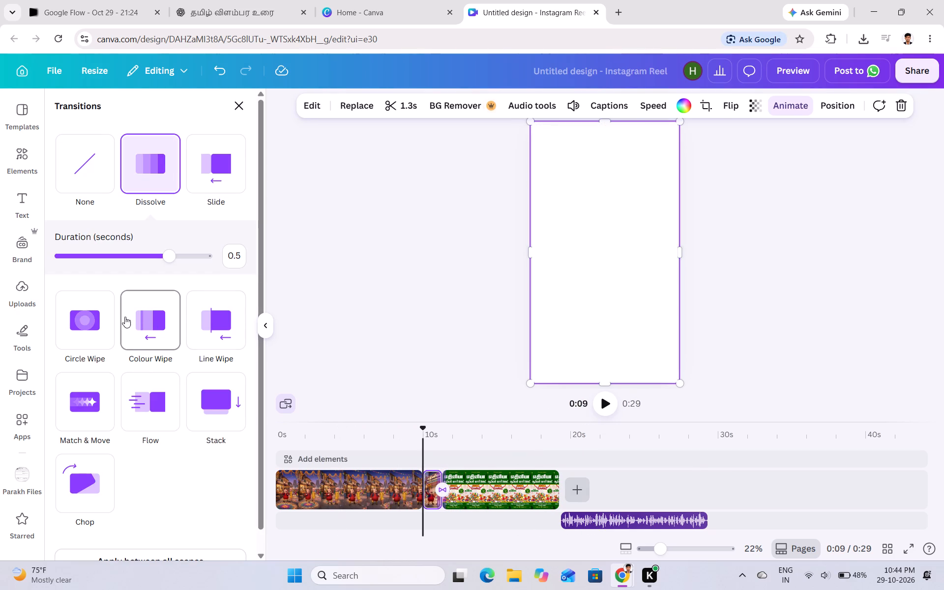
pyautogui.scroll(-1, 132, 131)
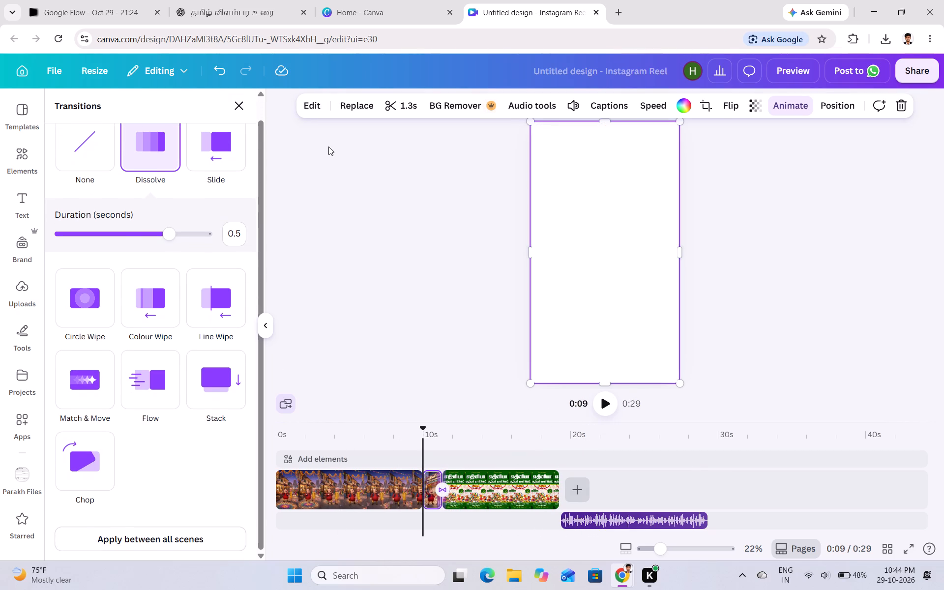
pyautogui.click(19, 282)
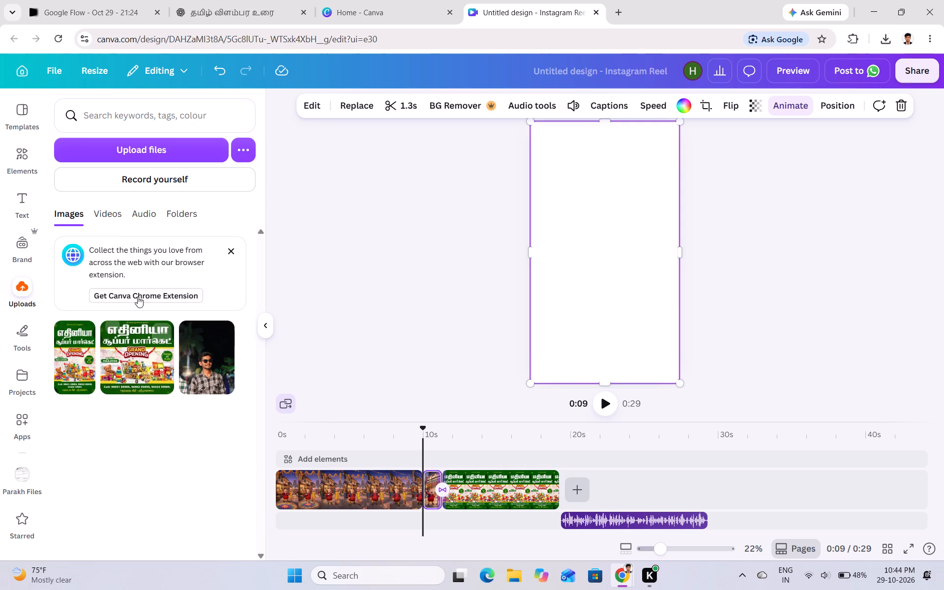
pyautogui.click(110, 215)
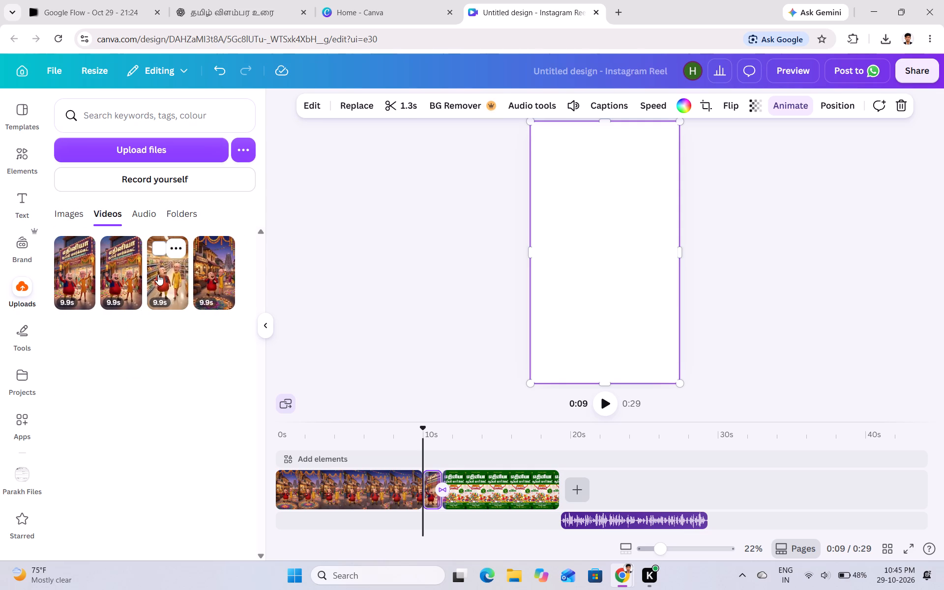
pyautogui.click(158, 274)
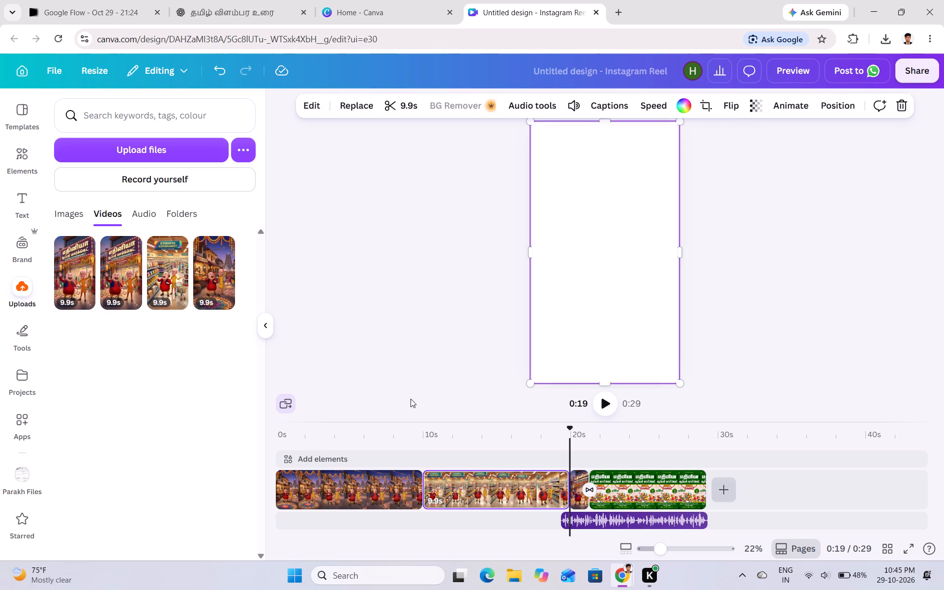
# Play the reel from the beginning to the end to check the sequence with the full interior clip in place.
pyautogui.moveTo(567, 428); pyautogui.dragTo(267, 484)
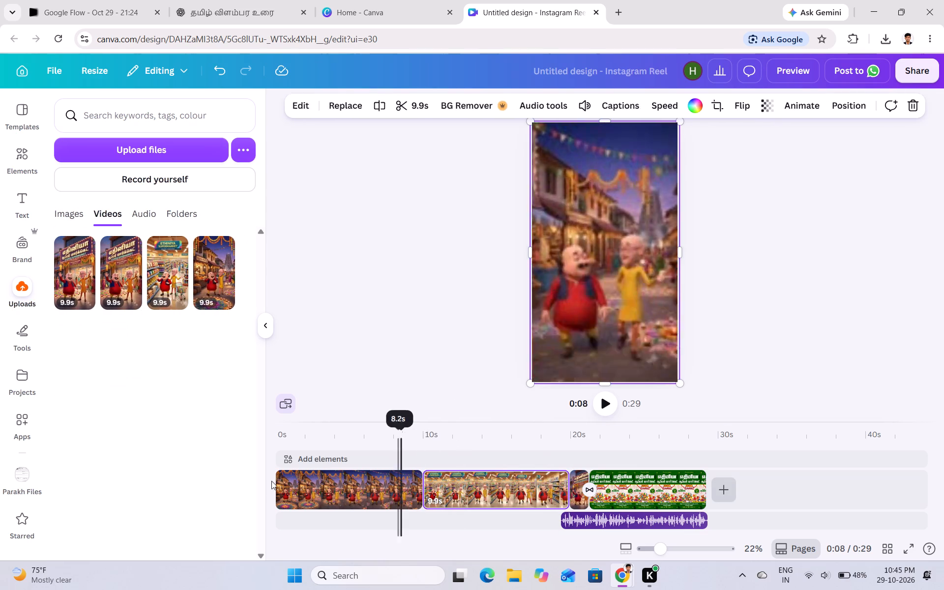
pyautogui.click(603, 404)
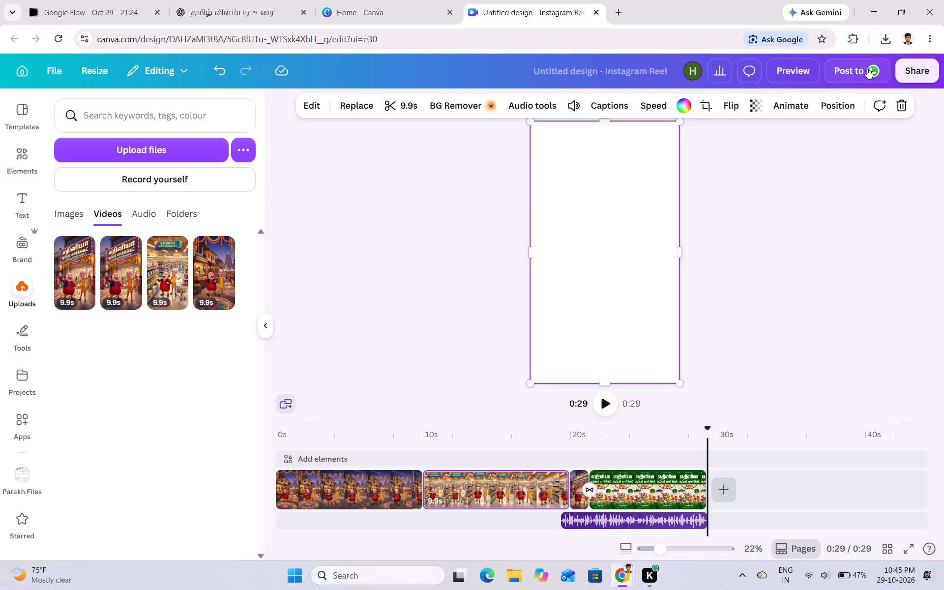
pyautogui.click(782, 73)
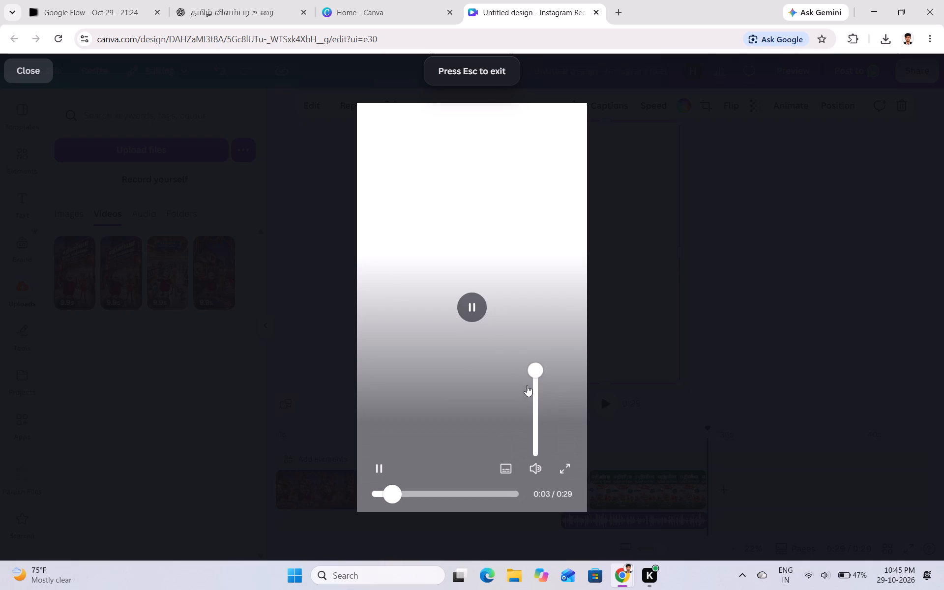
pyautogui.click(25, 79)
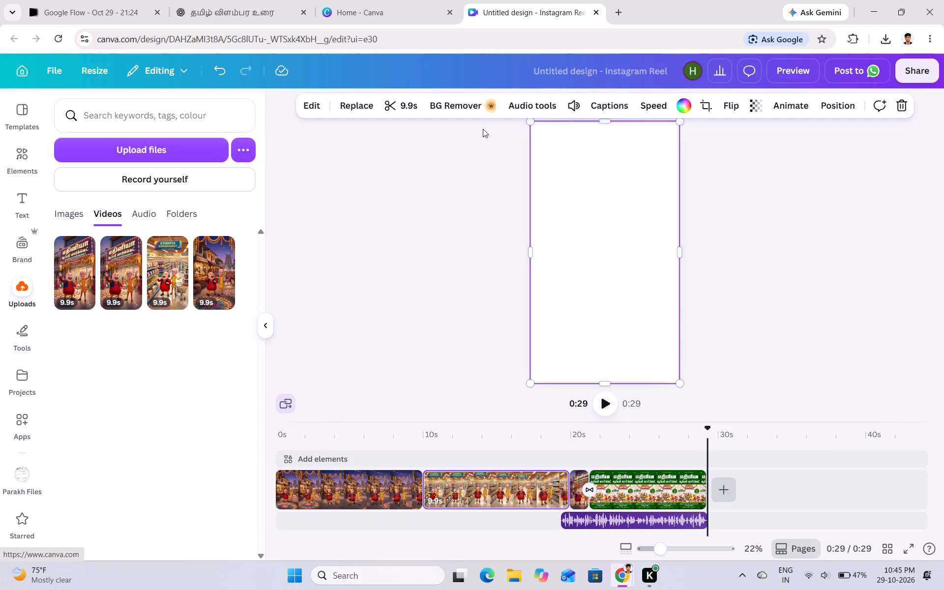
pyautogui.click(603, 412)
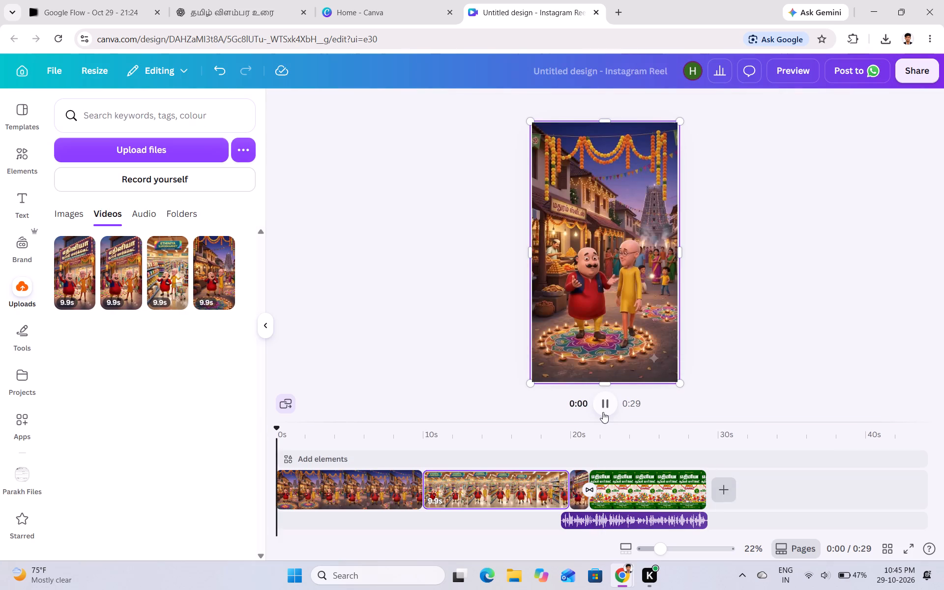
pyautogui.click(605, 410)
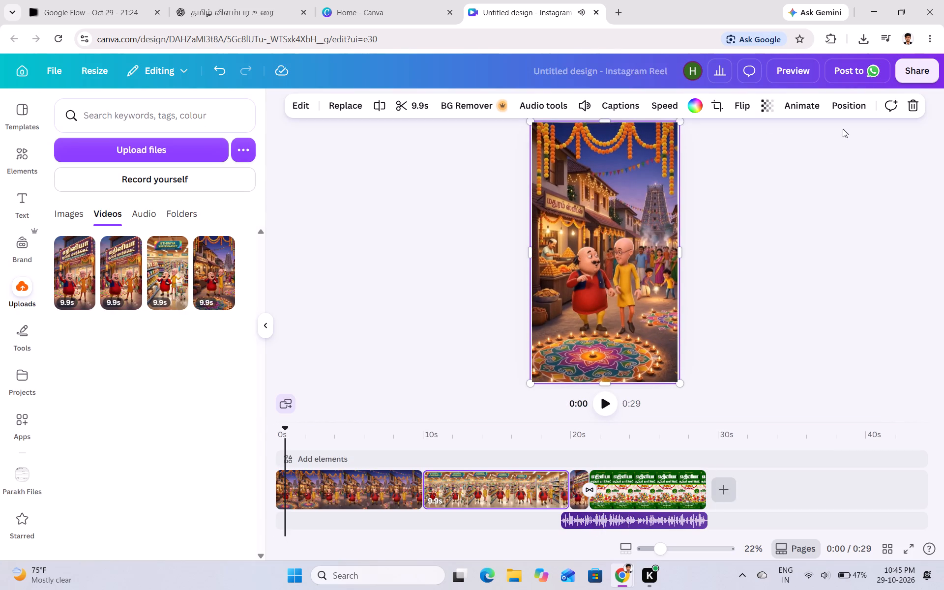
# Watch the reel in full screen, replaying the section from the interior clip through the storefront clip into the poster.
pyautogui.rightClick(859, 266)
pyautogui.click(919, 250)
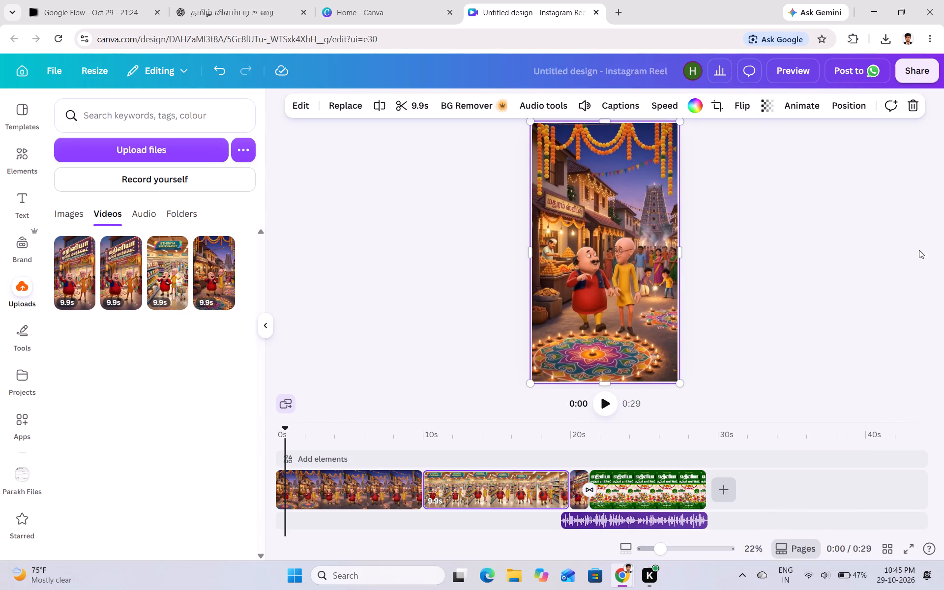
pyautogui.scroll(-3, 810, 459)
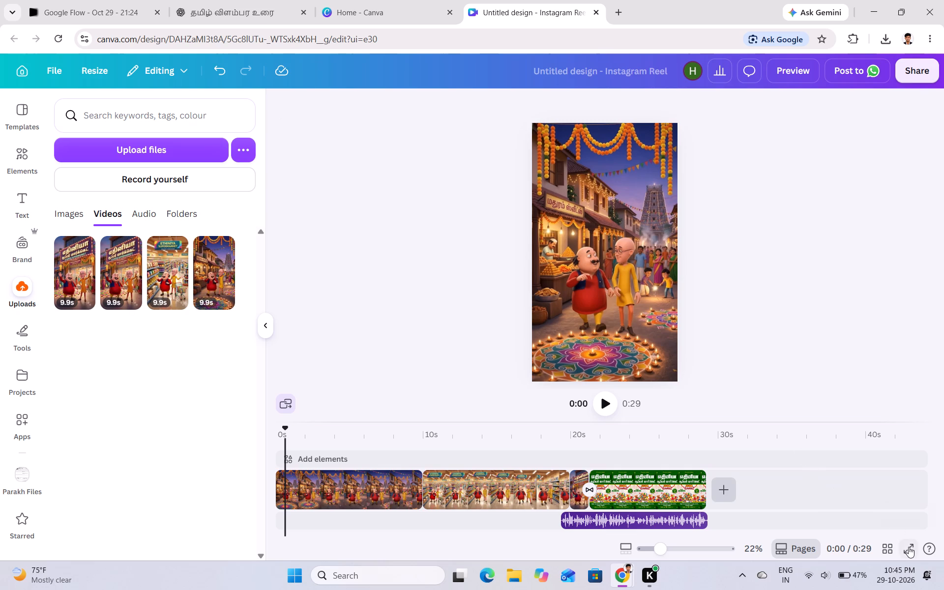
pyautogui.click(909, 547)
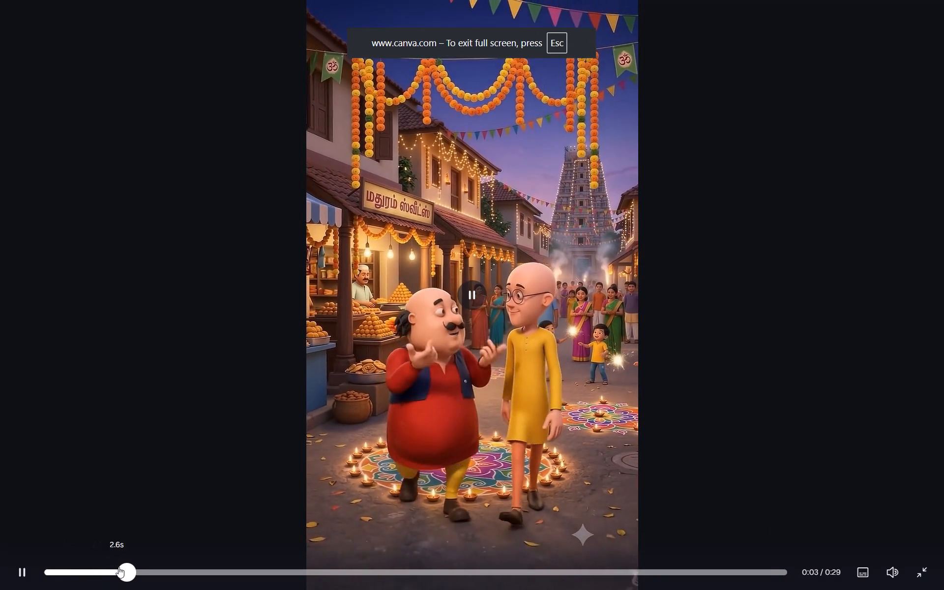
pyautogui.moveTo(134, 576); pyautogui.dragTo(0, 589)
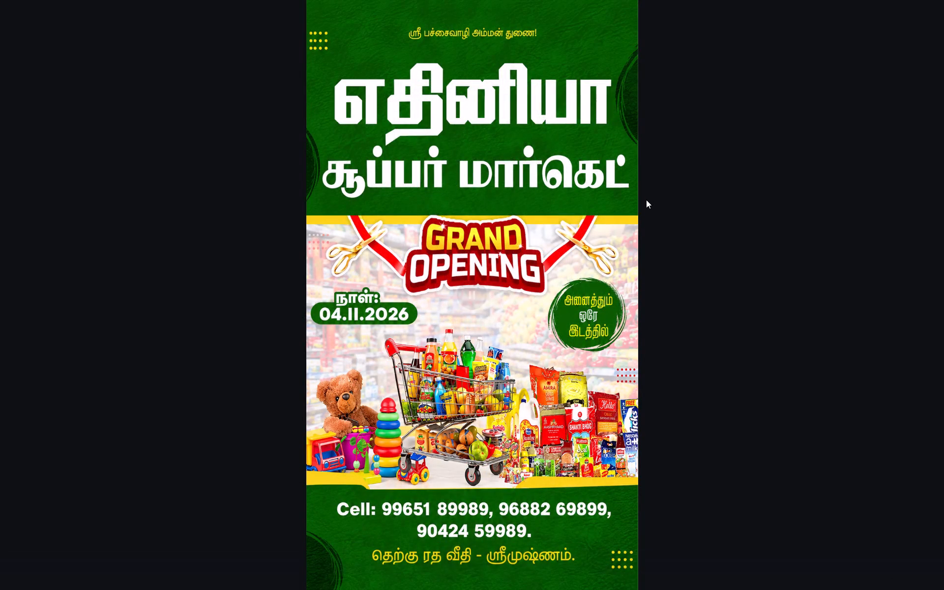
pyautogui.click(557, 565)
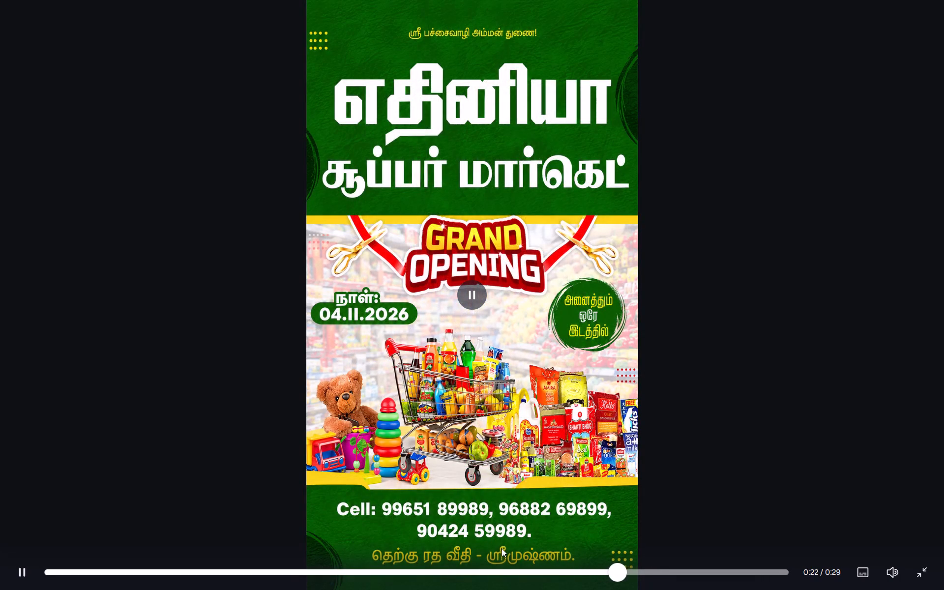
pyautogui.click(504, 567)
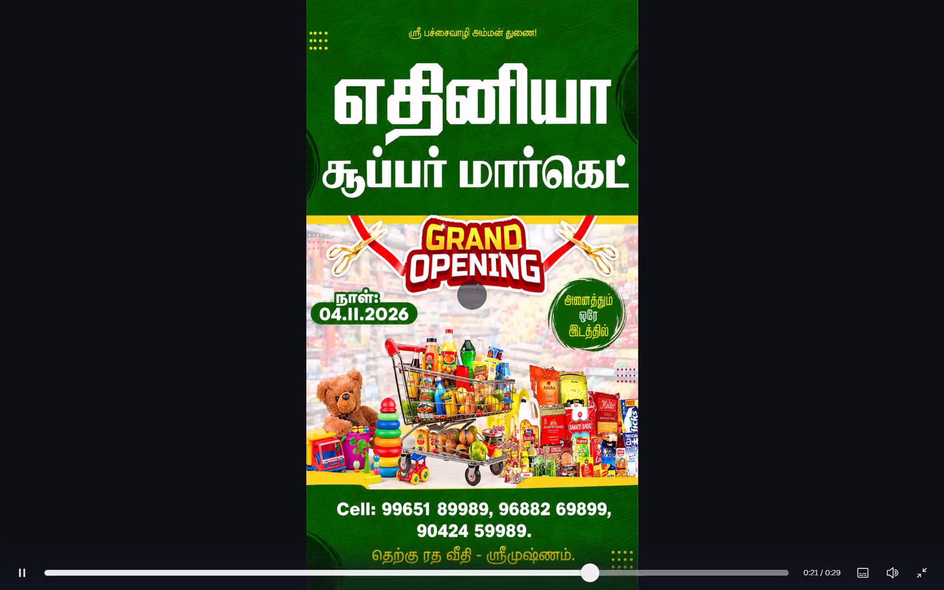
pyautogui.click(553, 575)
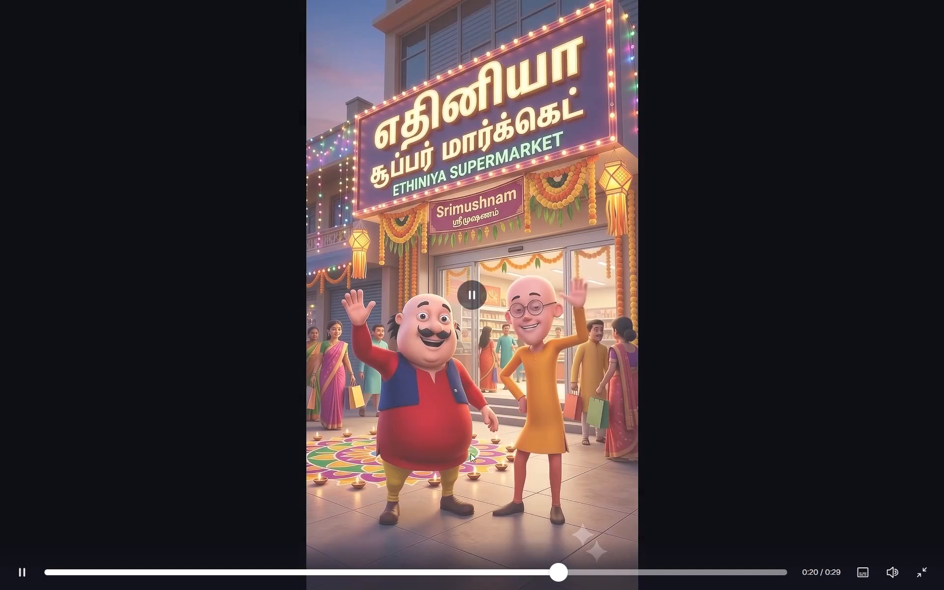
pyautogui.click(494, 572)
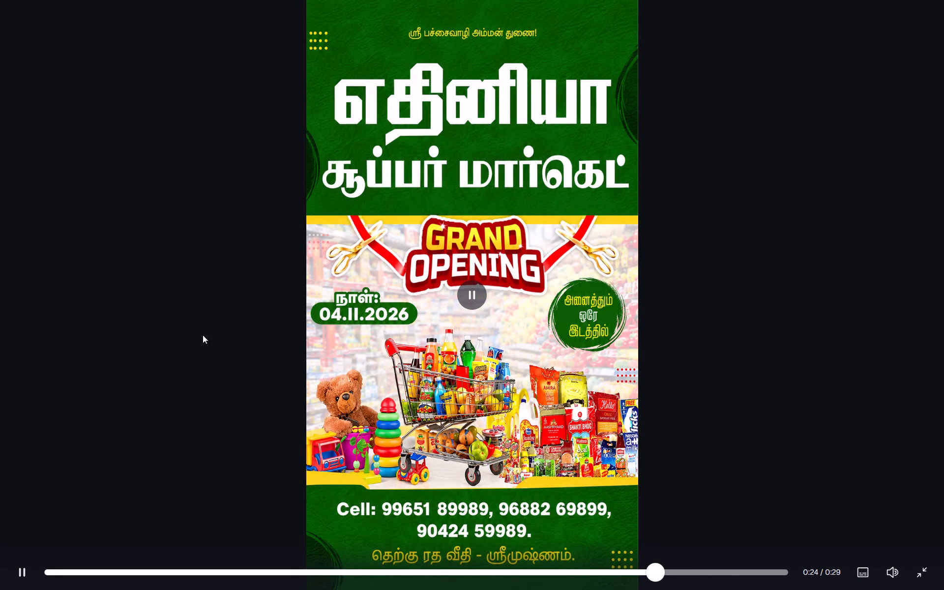
pyautogui.press('Escape')
# Replay the opening street clip up to its join with the supermarket interior clip.
pyautogui.scroll(-1, 543, 398)
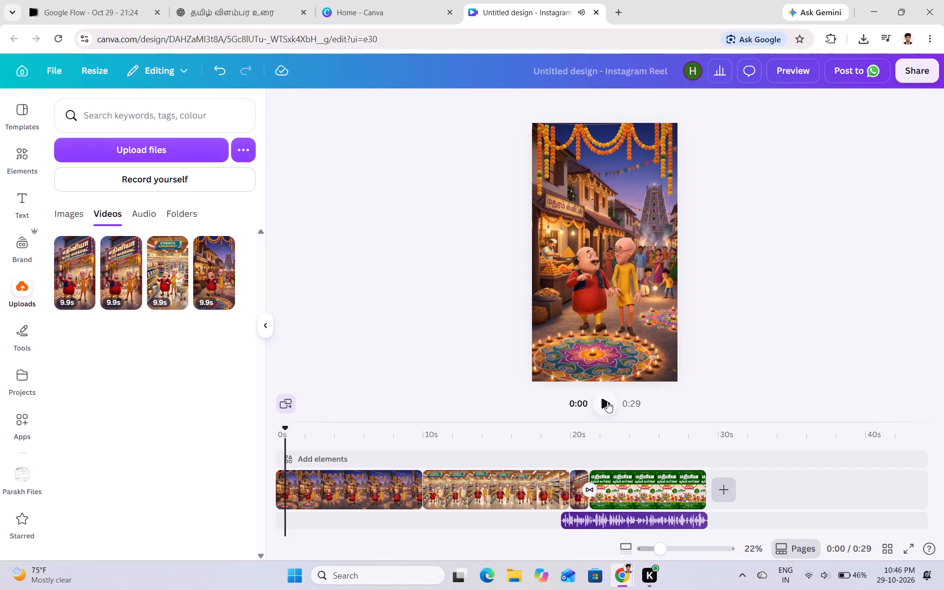
pyautogui.click(605, 400)
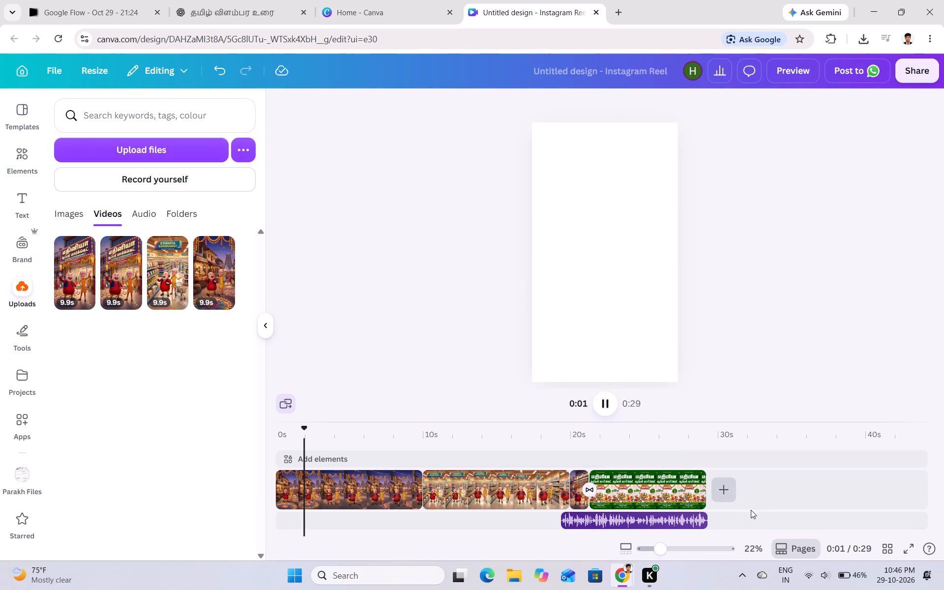
pyautogui.click(602, 413)
pyautogui.click(602, 413)
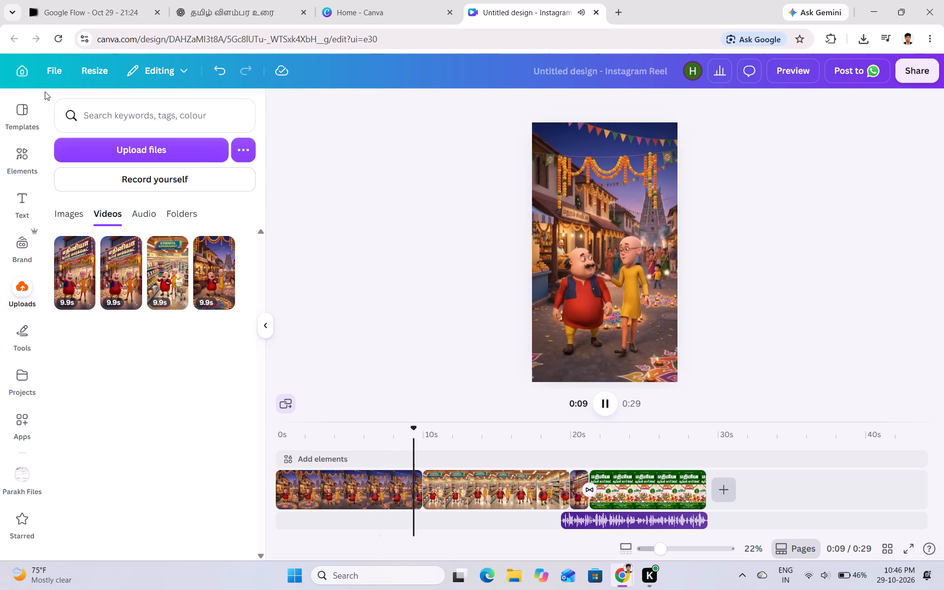
# Open the file options for the reel design.
pyautogui.click(47, 69)
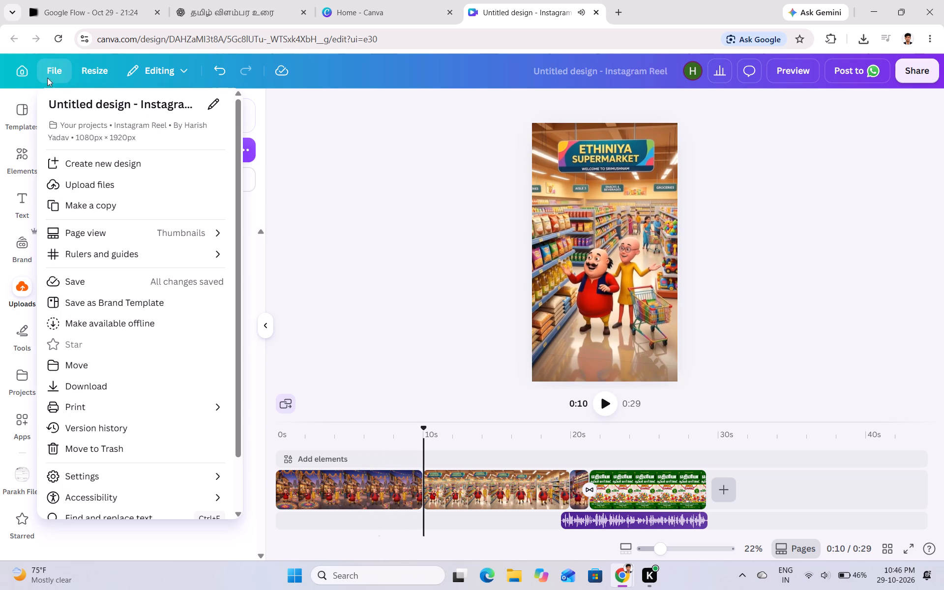
# Download the finished reel as an MP4 video at 1080p quality.
pyautogui.click(103, 384)
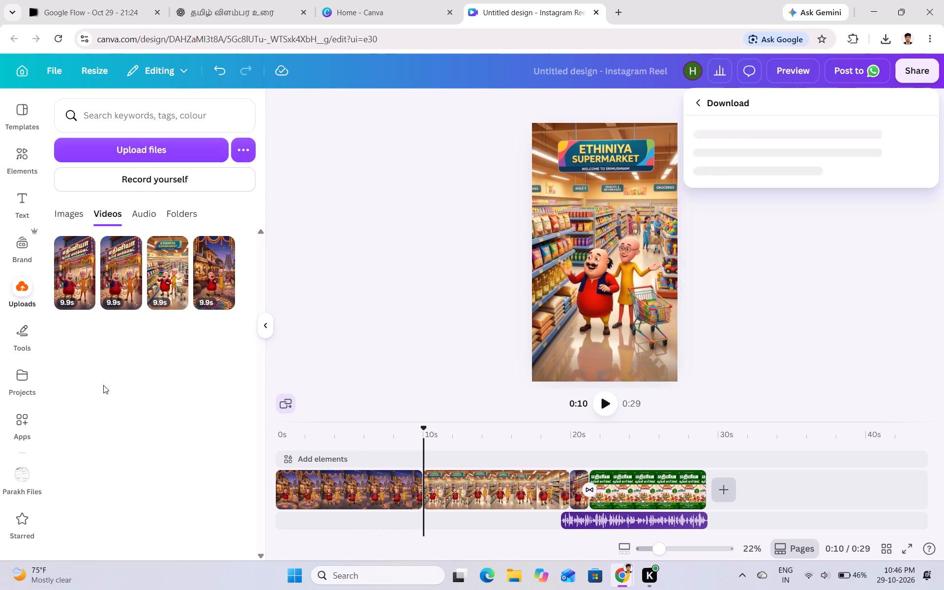
pyautogui.click(840, 203)
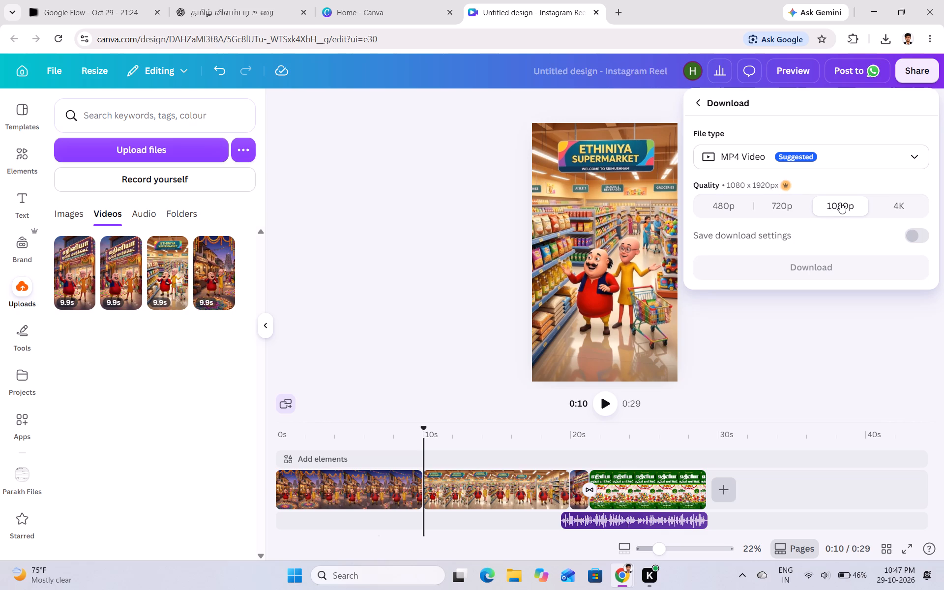
pyautogui.click(841, 203)
pyautogui.click(814, 267)
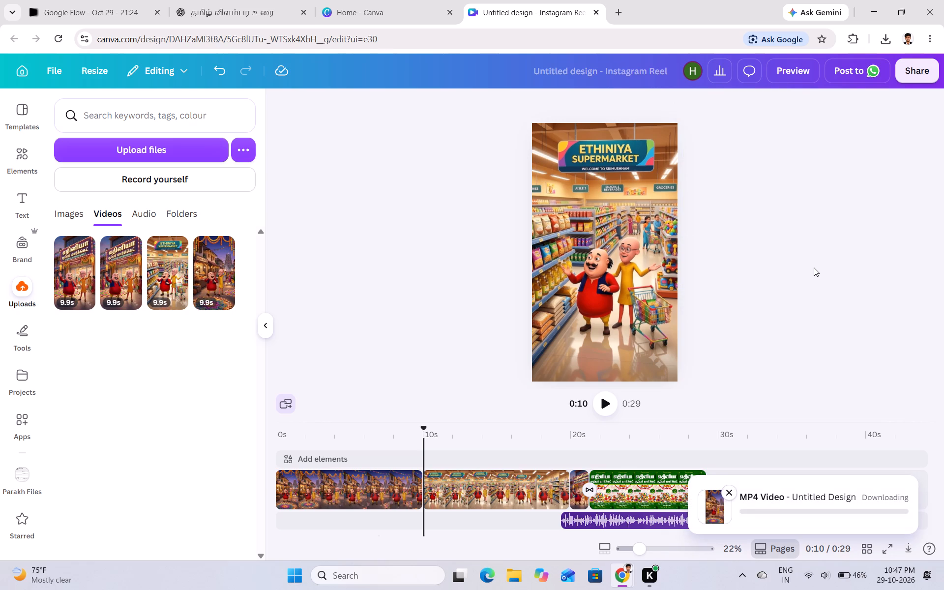
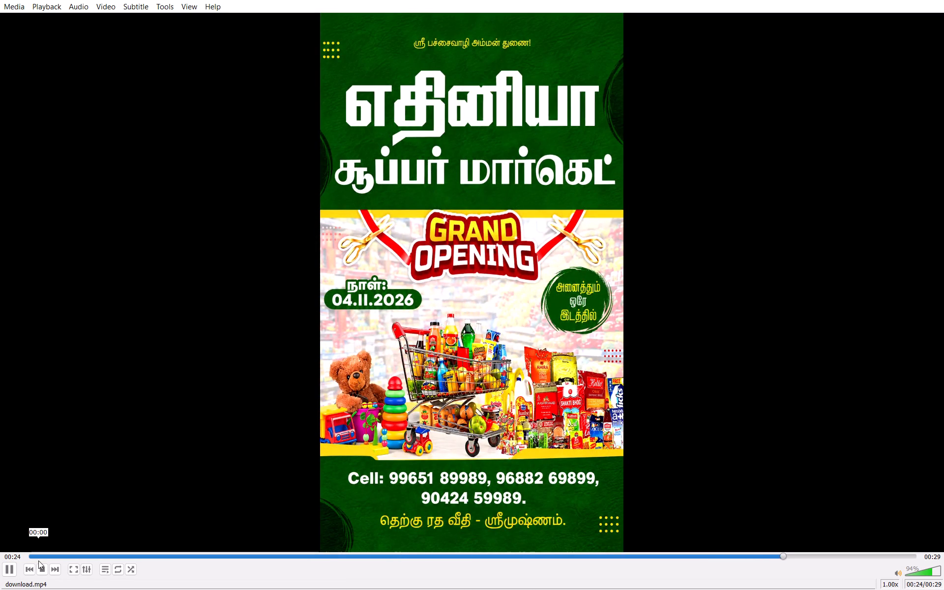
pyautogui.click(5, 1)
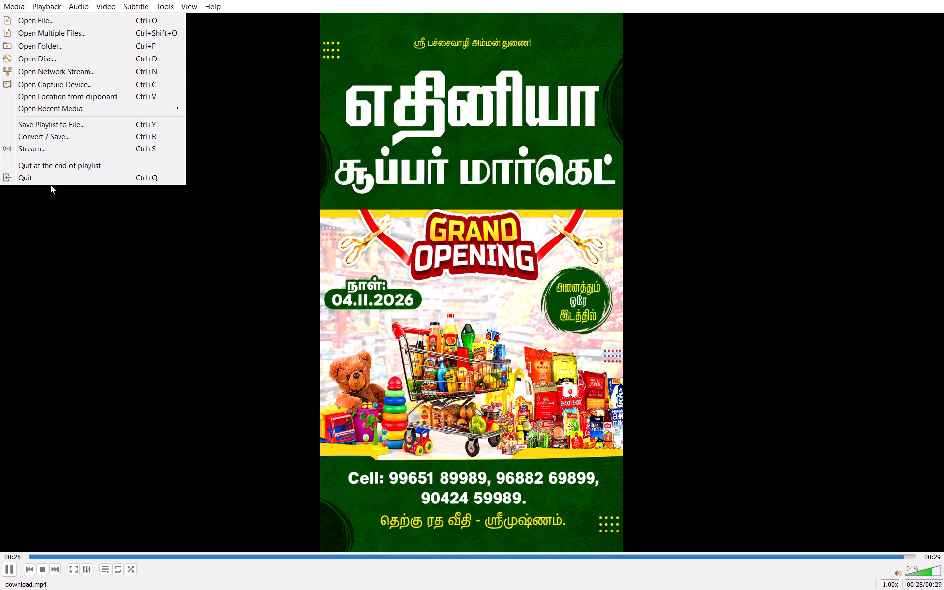
# Quit the VLC playback of the downloaded reel and return to the Canva design.
pyautogui.click(50, 181)
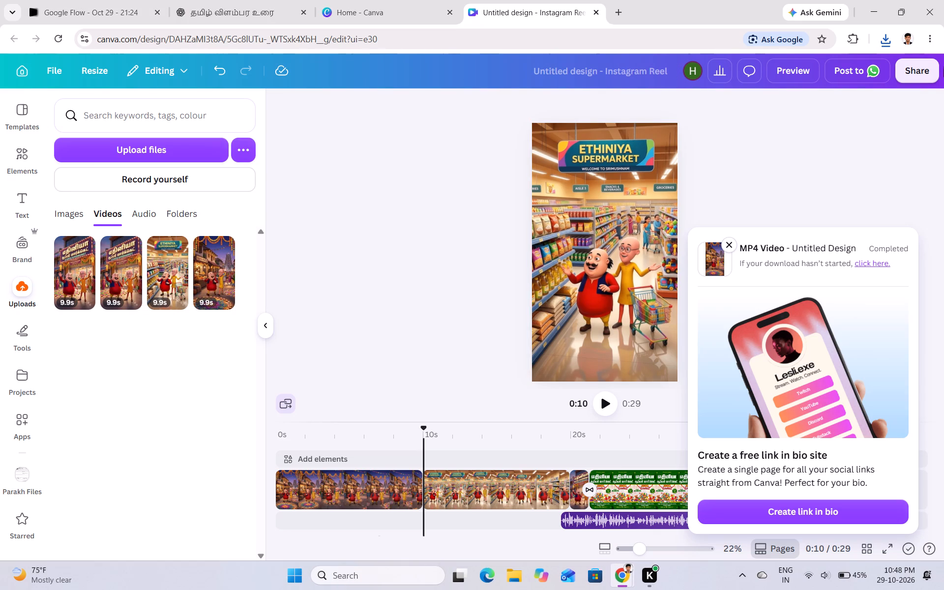
# Download the finished reel again as an MP4 video, this time at 4K quality.
pyautogui.click(55, 74)
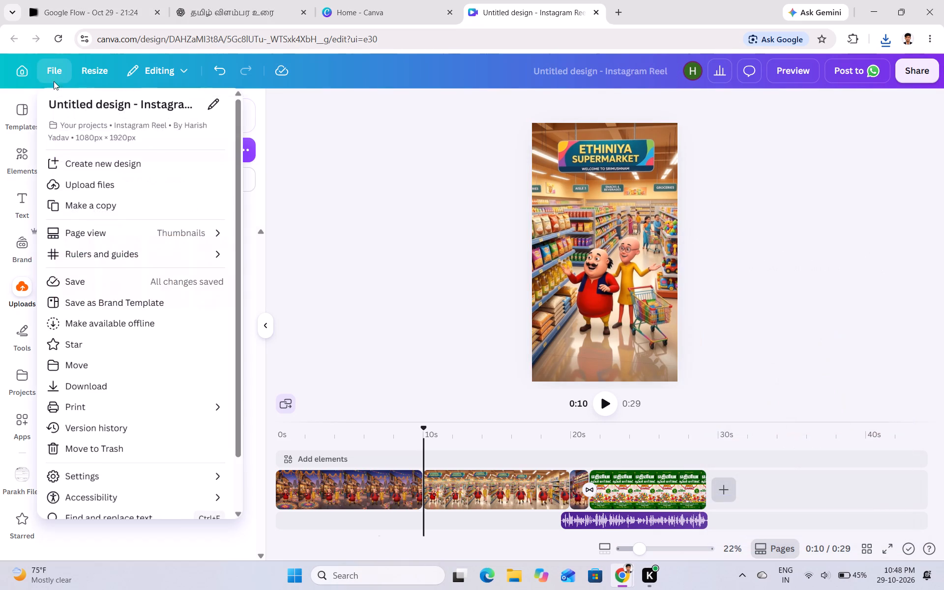
pyautogui.click(134, 383)
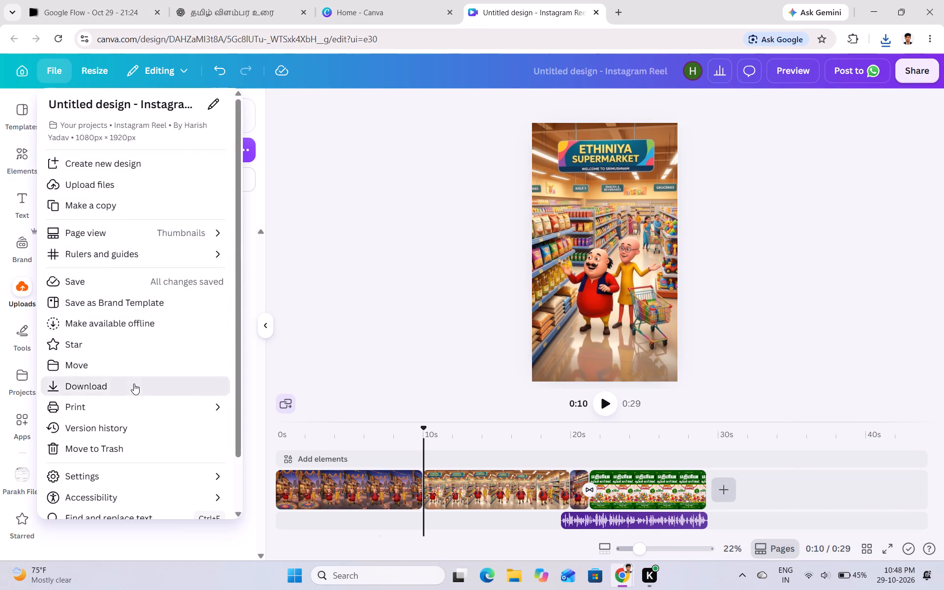
pyautogui.click(905, 202)
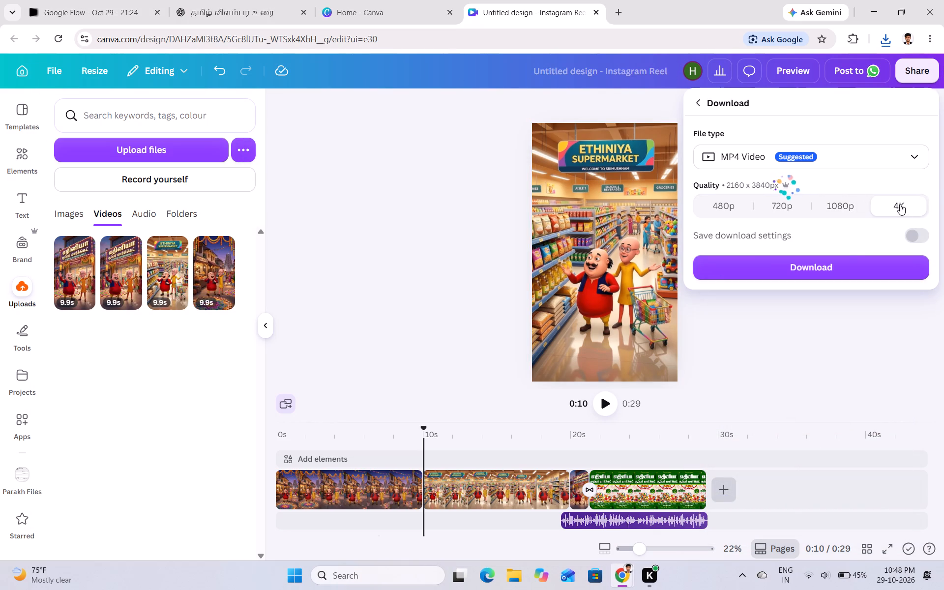
pyautogui.click(835, 262)
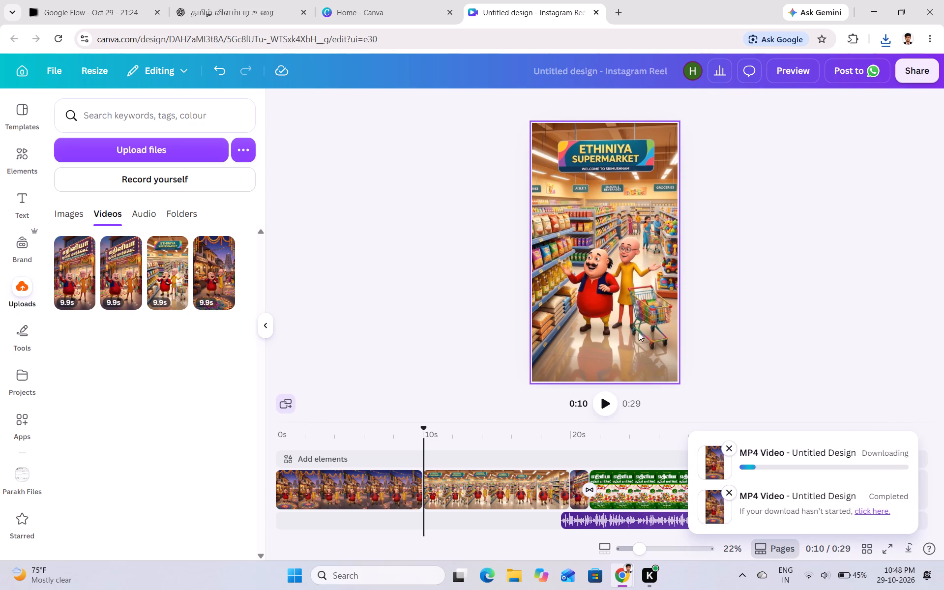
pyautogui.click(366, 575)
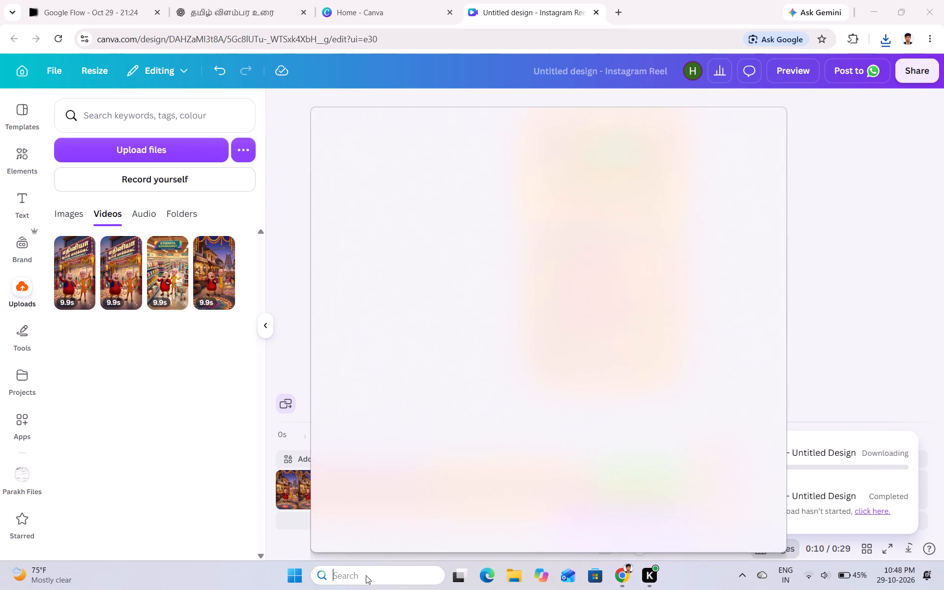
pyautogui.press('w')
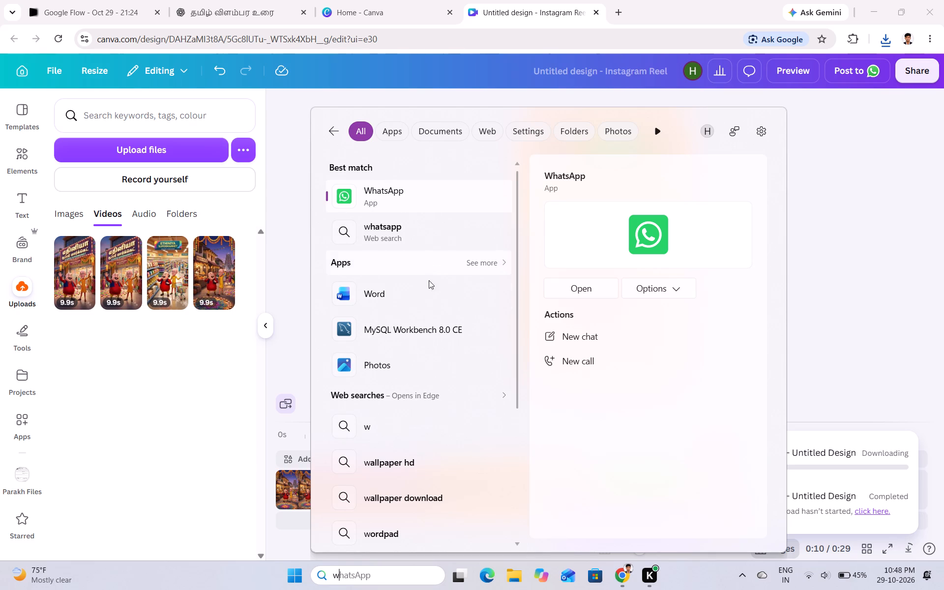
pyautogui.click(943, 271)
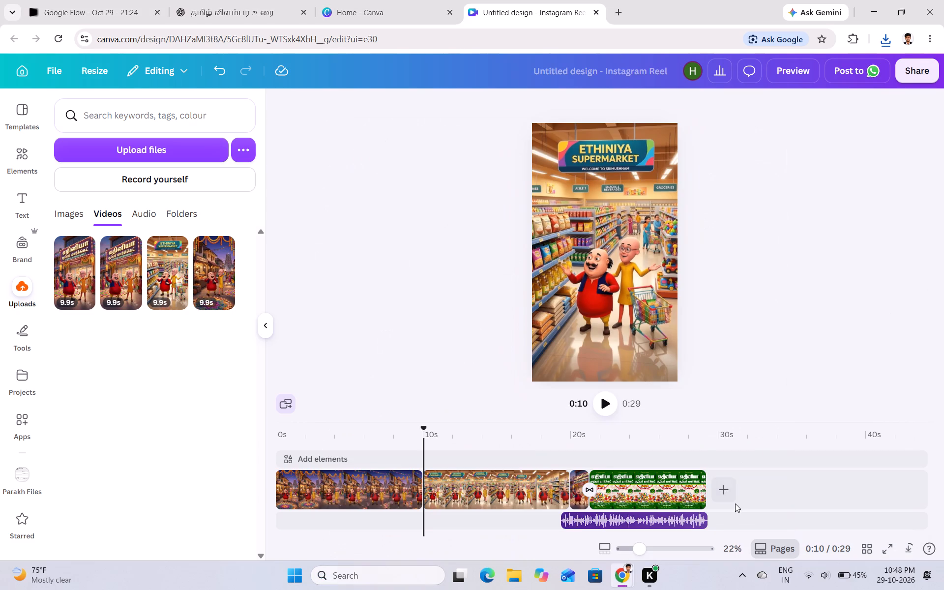